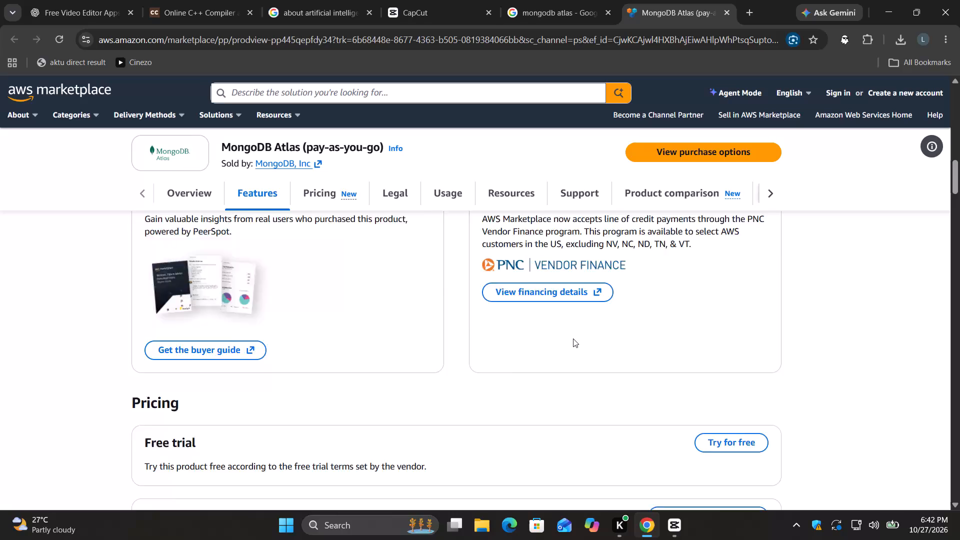
Close the AWS Marketplace page for MongoDB Atlas.
click(723, 17)
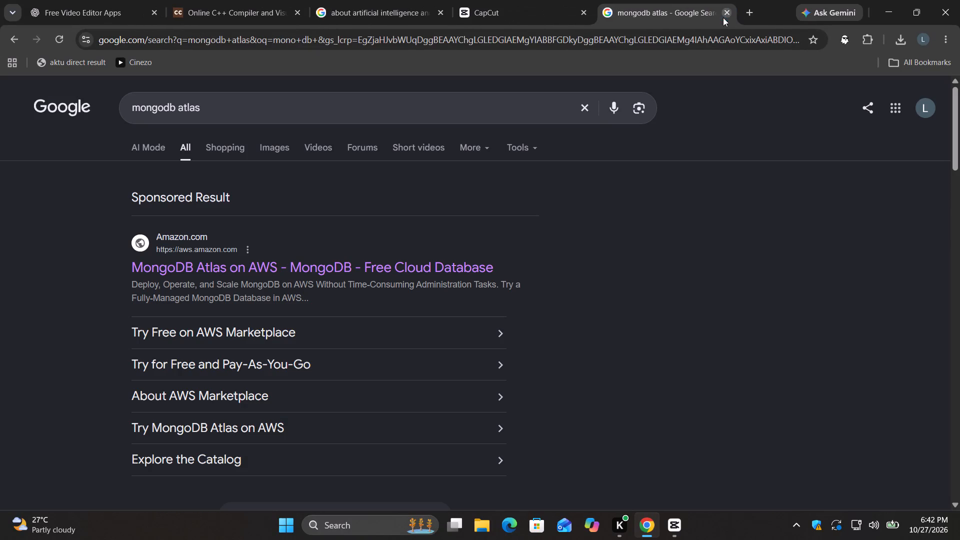
Open the mongodb.com Atlas Database search result and look over the sign-up section of the page.
scroll(377, 287, down, 3)
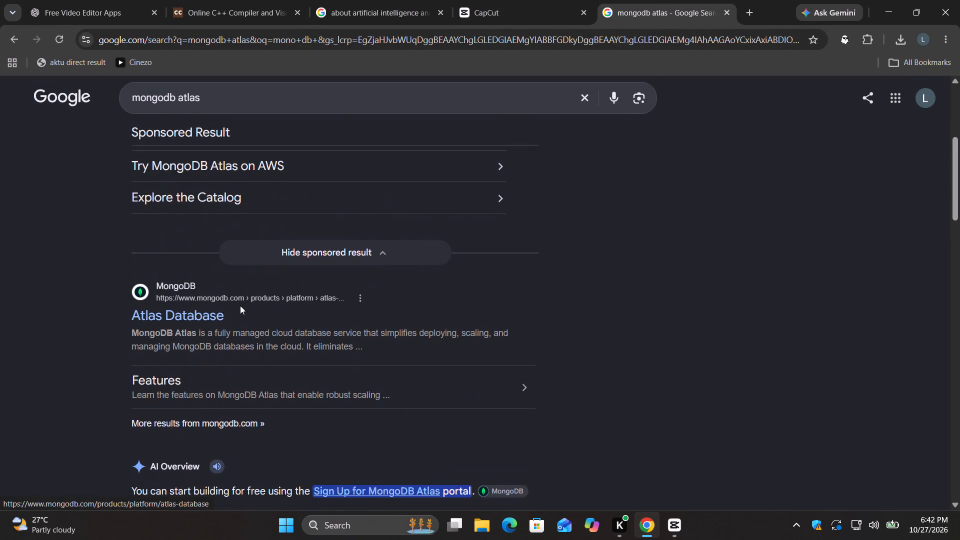
click(209, 315)
scroll(612, 290, down, 1)
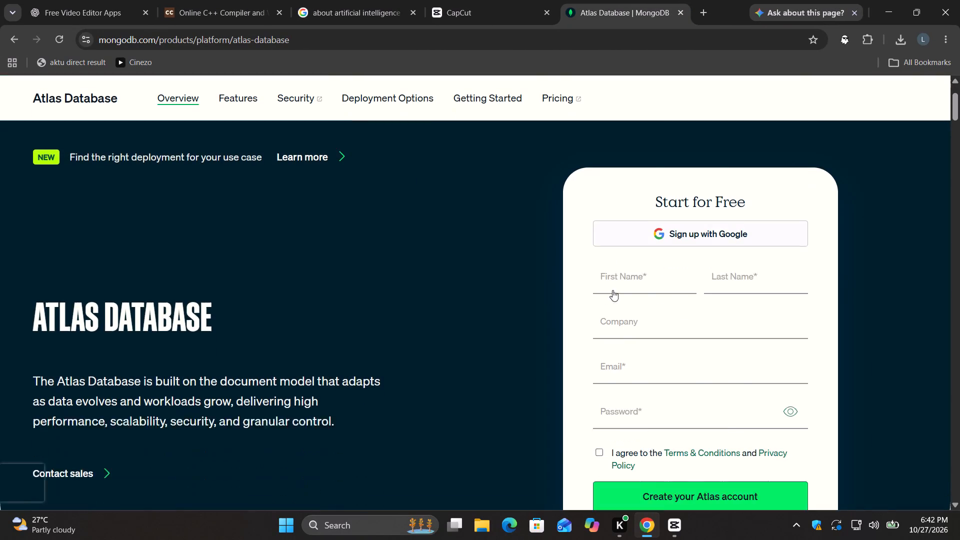
scroll(534, 315, down, 2)
scroll(534, 315, up, 5)
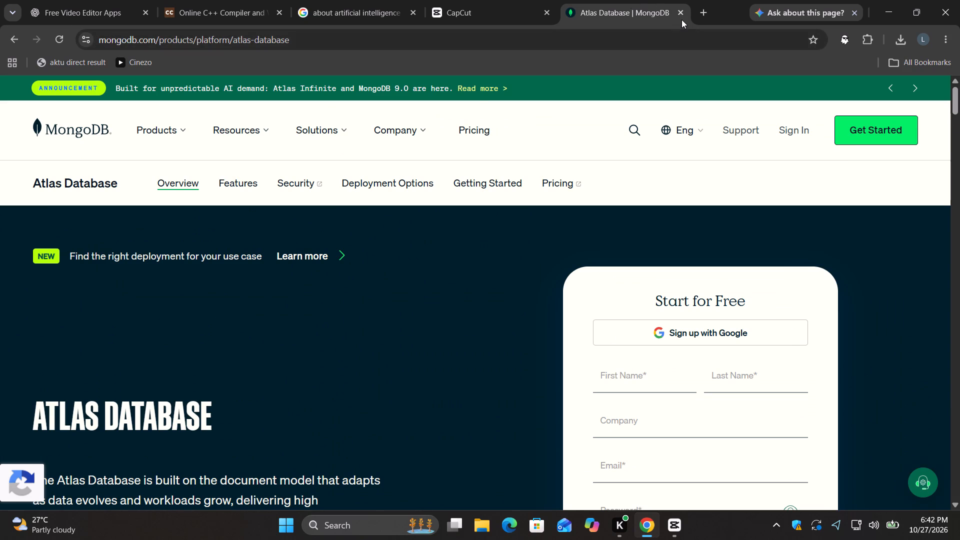
Close the MongoDB Atlas Database page and keep the browser window maximized.
drag(681, 19, 685, 5)
drag(685, 5, 680, 8)
click(680, 8)
click(914, 8)
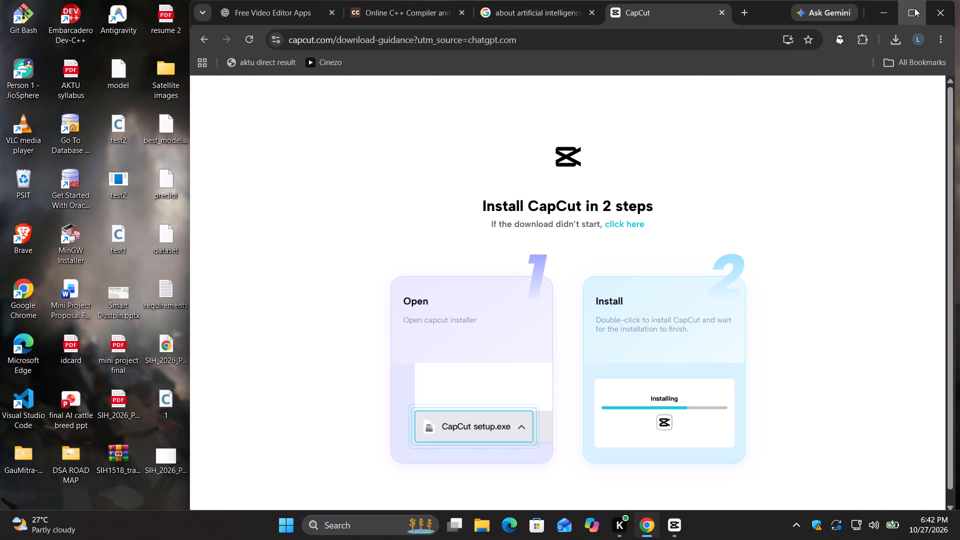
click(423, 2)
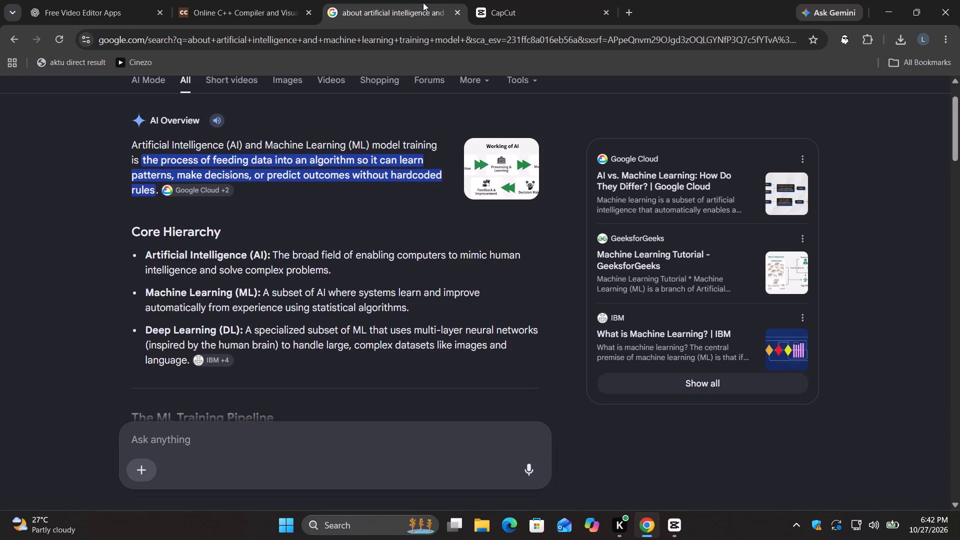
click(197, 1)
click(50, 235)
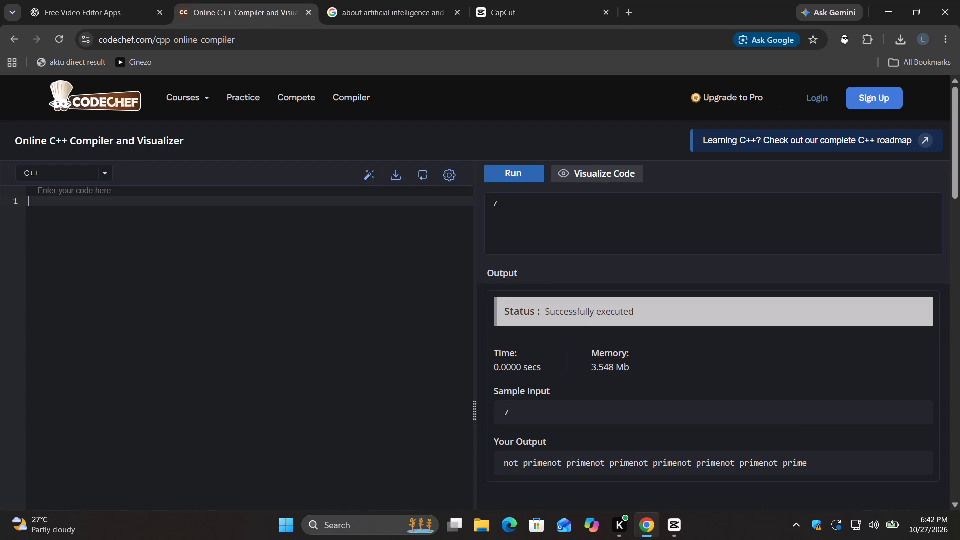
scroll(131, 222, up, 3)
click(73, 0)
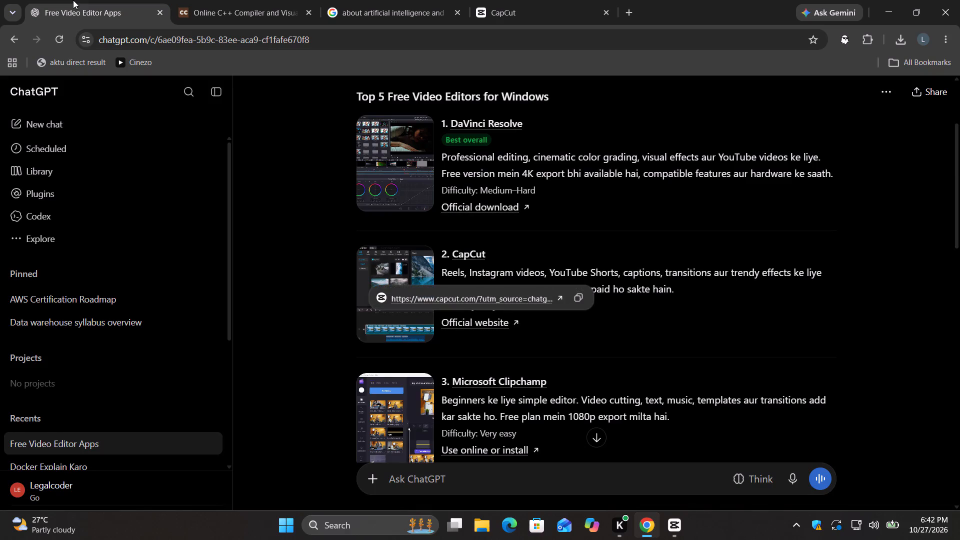
Reload the CodeChef online C++ compiler page and insert a blank line at the start of the main() body.
click(288, 0)
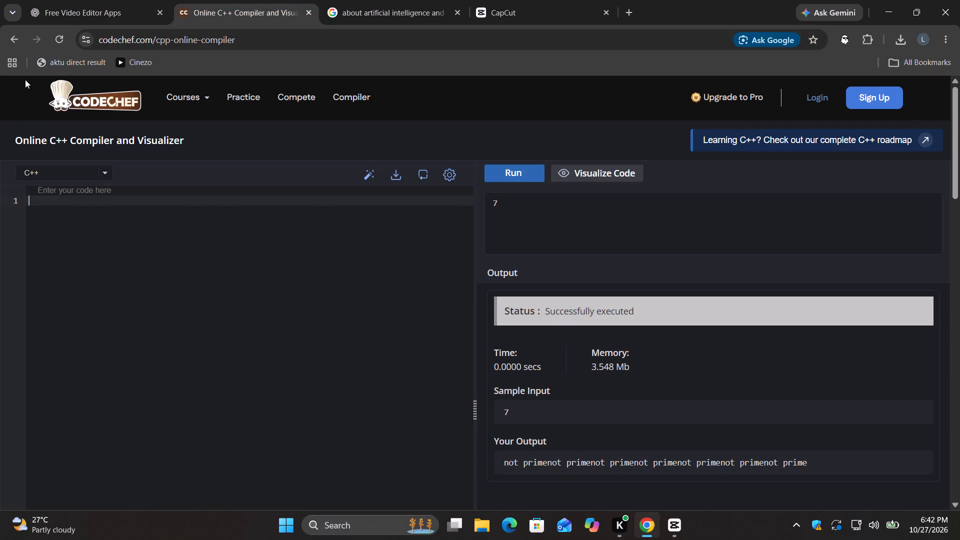
click(60, 43)
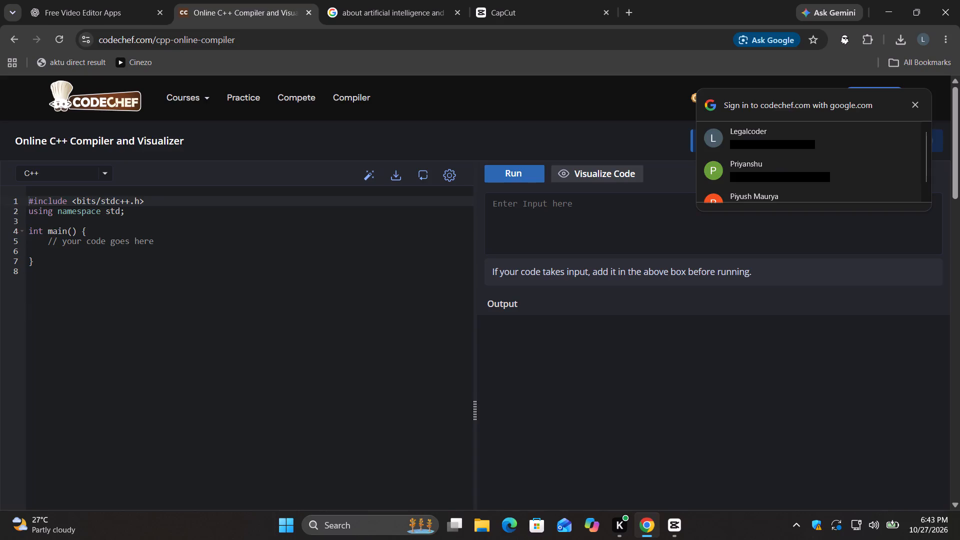
click(127, 232)
key(Return)
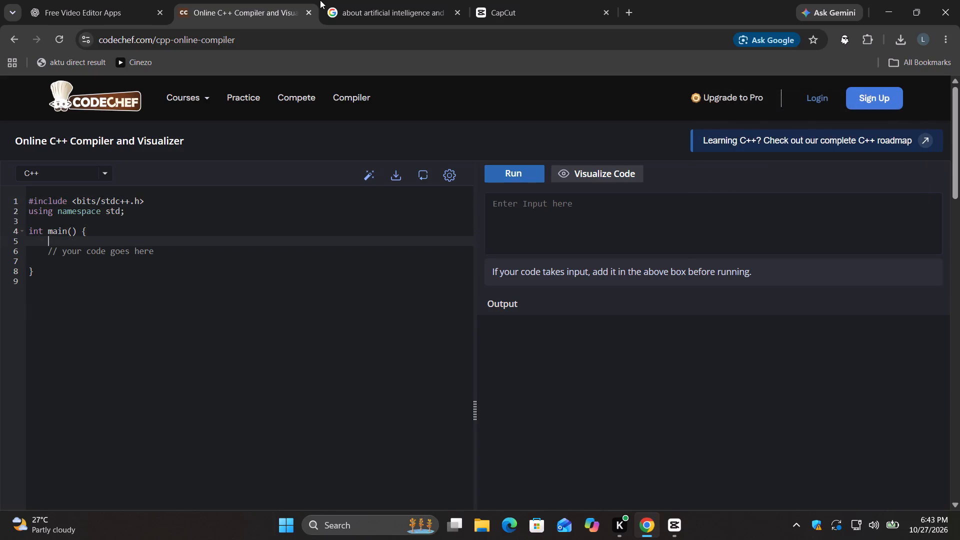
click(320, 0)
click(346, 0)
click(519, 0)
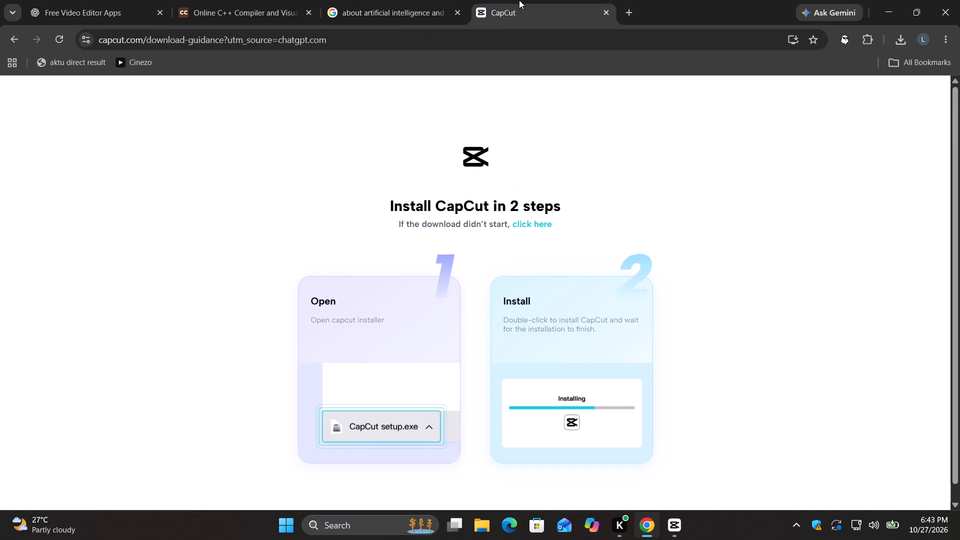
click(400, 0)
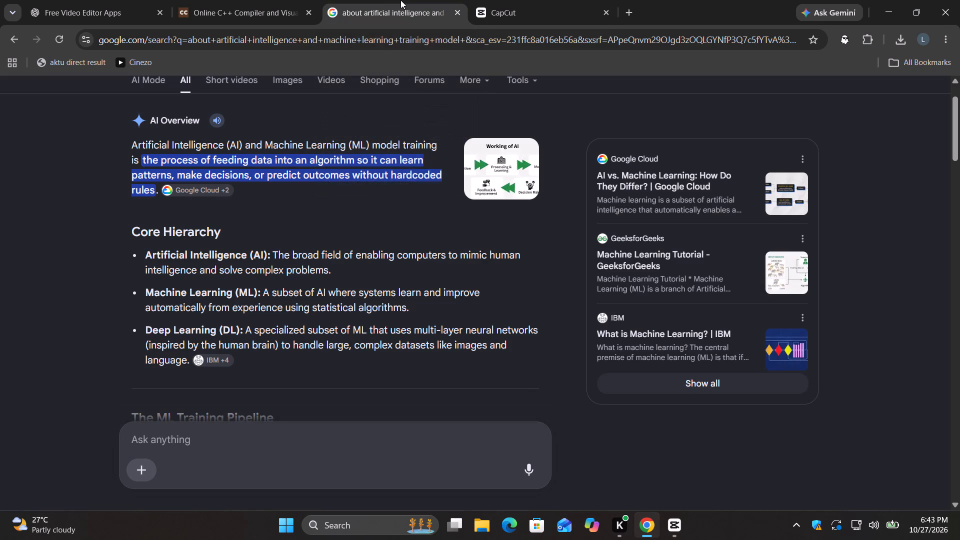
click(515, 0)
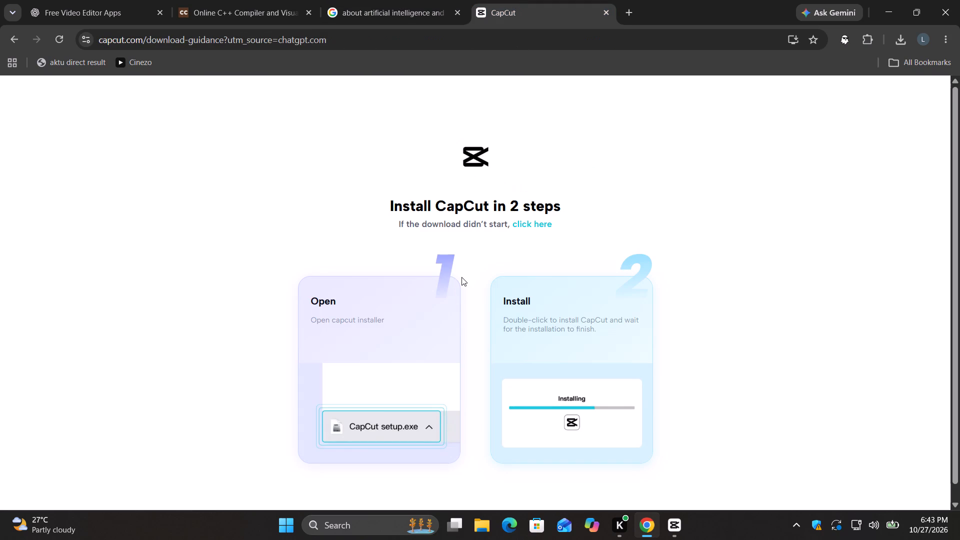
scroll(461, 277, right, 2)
Switch to the CapCut editor and add the first imported video, the 01:28 clip, to the empty timeline.
click(669, 534)
click(109, 112)
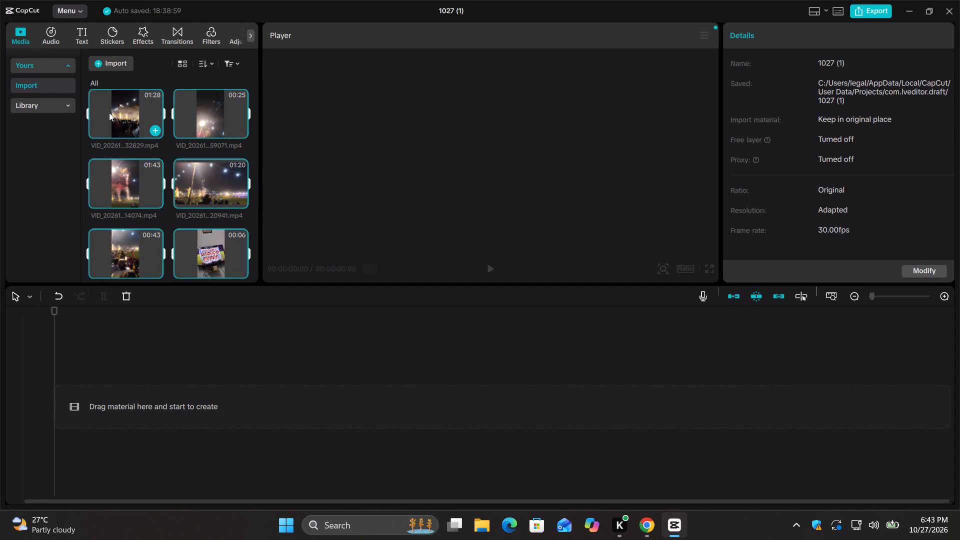
click(148, 136)
click(151, 131)
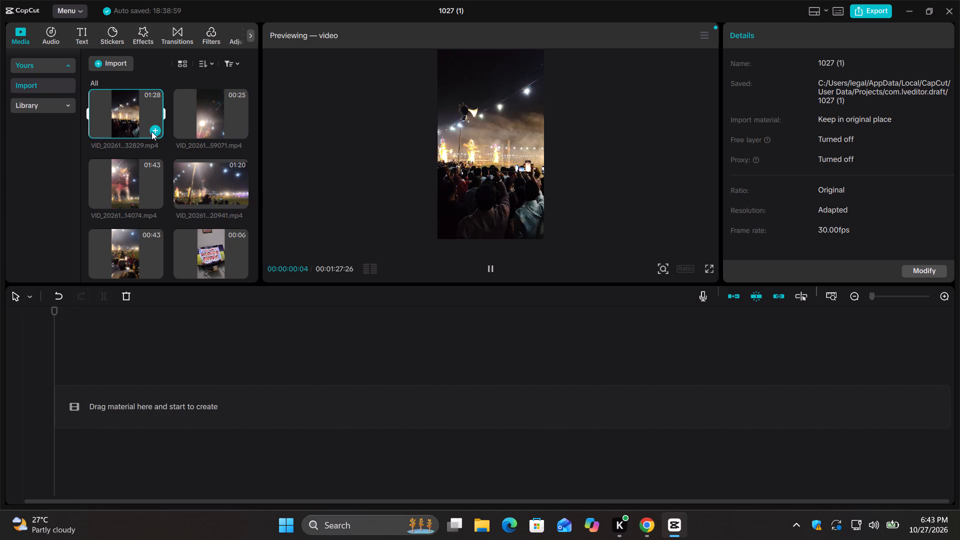
Add the 00:25 fireworks clip to the start of the timeline, ahead of the 01:28 clip.
click(200, 134)
drag(238, 111, 238, 127)
click(238, 127)
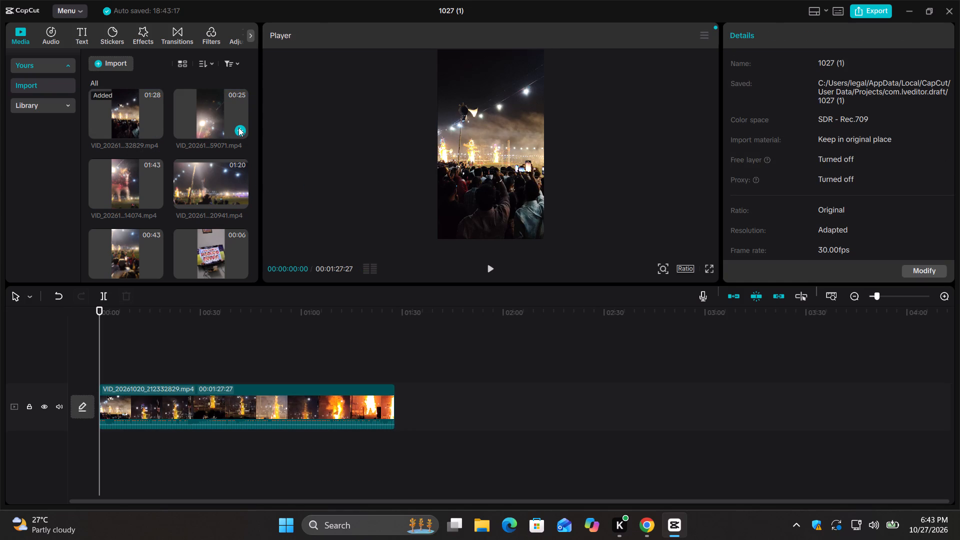
click(238, 127)
Add the 01:43 clip and then the 01:20 landscape clip, each at the start of the timeline.
drag(124, 205, 161, 197)
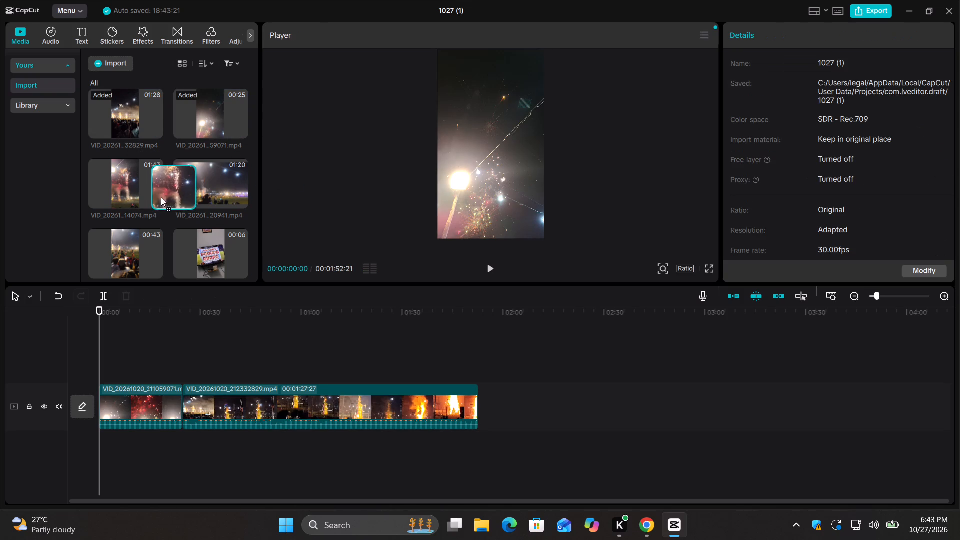
drag(161, 197, 153, 198)
click(153, 202)
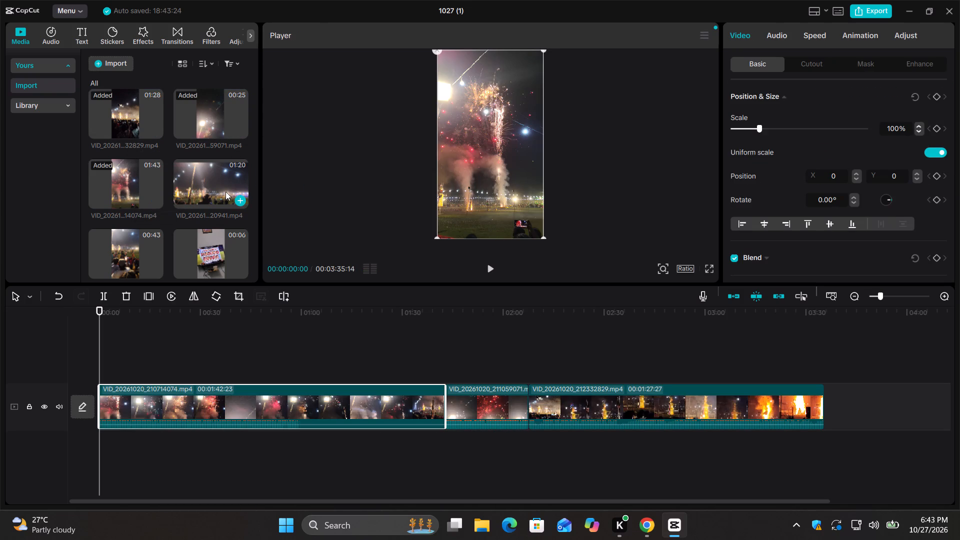
click(237, 197)
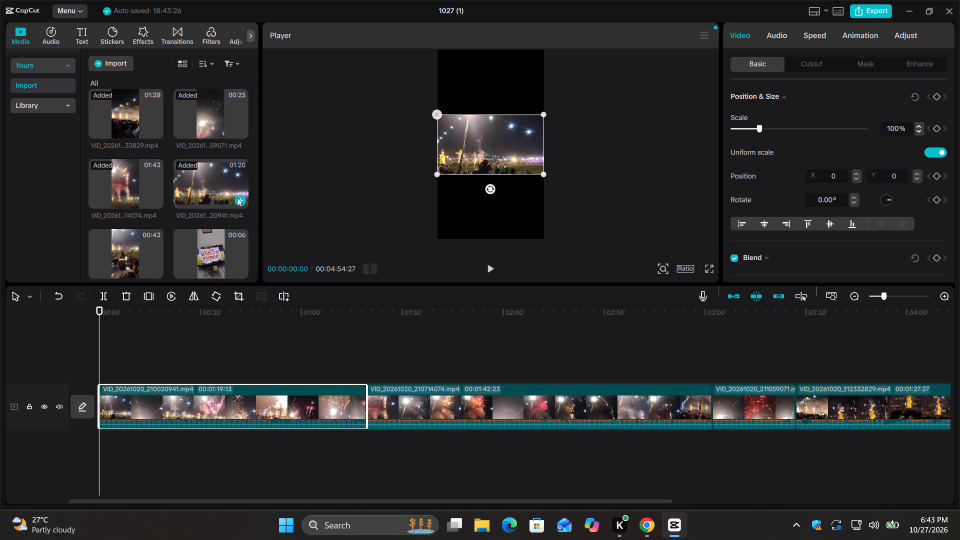
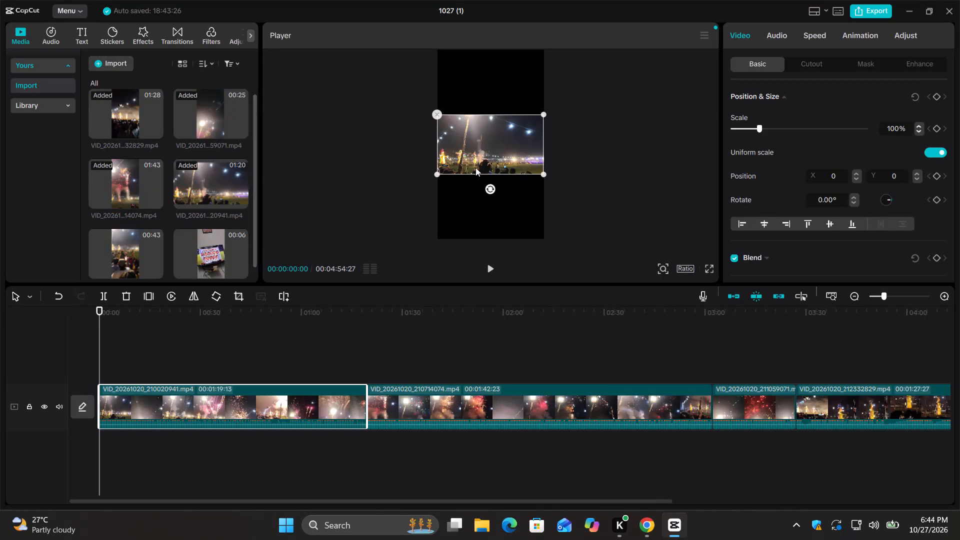
Play the opening seconds of the timeline to preview the landscape fireworks clip, and pause playback.
click(491, 264)
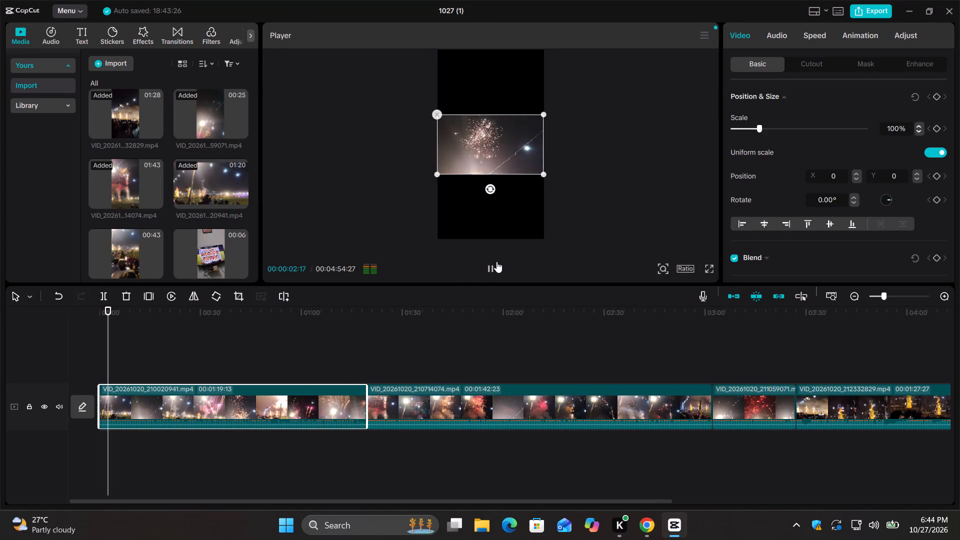
click(491, 262)
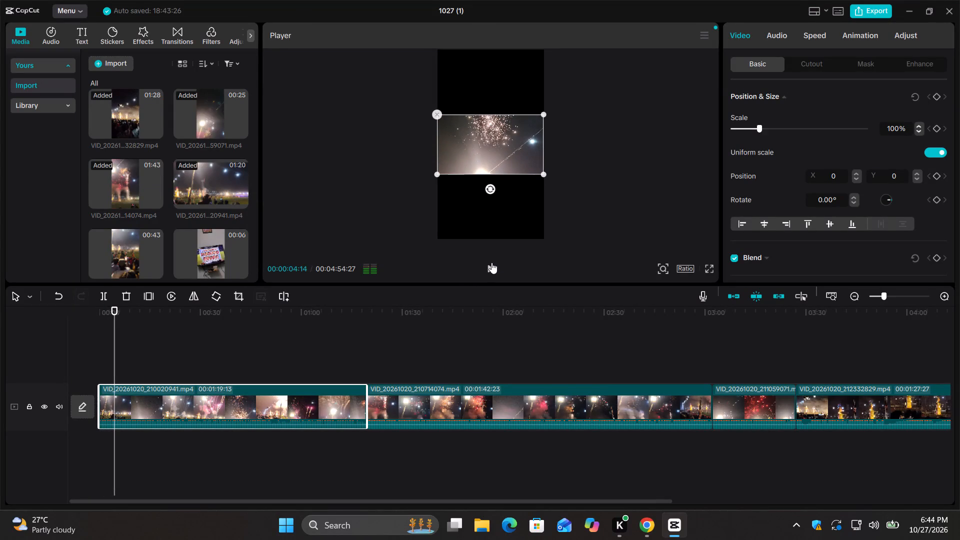
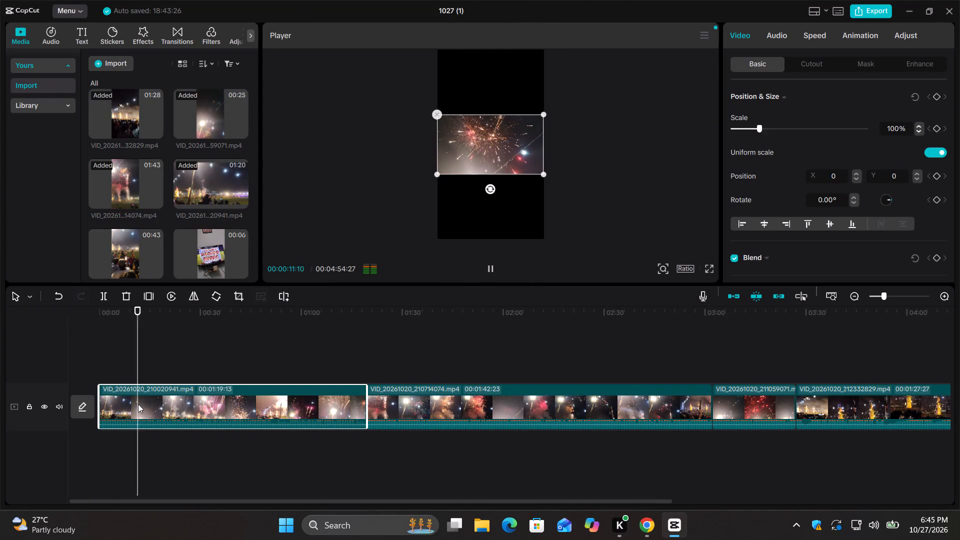
Pause the first landscape fireworks clip briefly, resume its playback, and enlarge the preview picture to examine the footage.
click(495, 268)
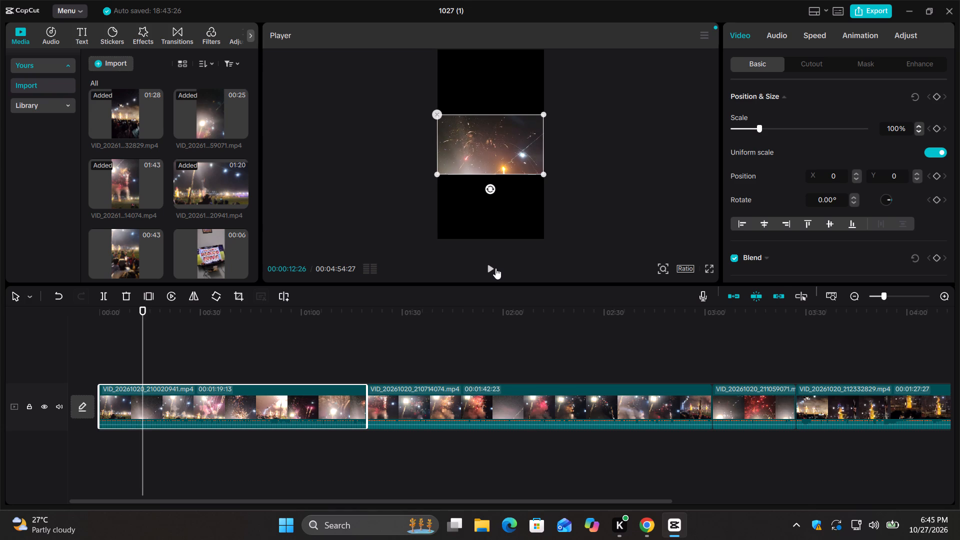
click(495, 268)
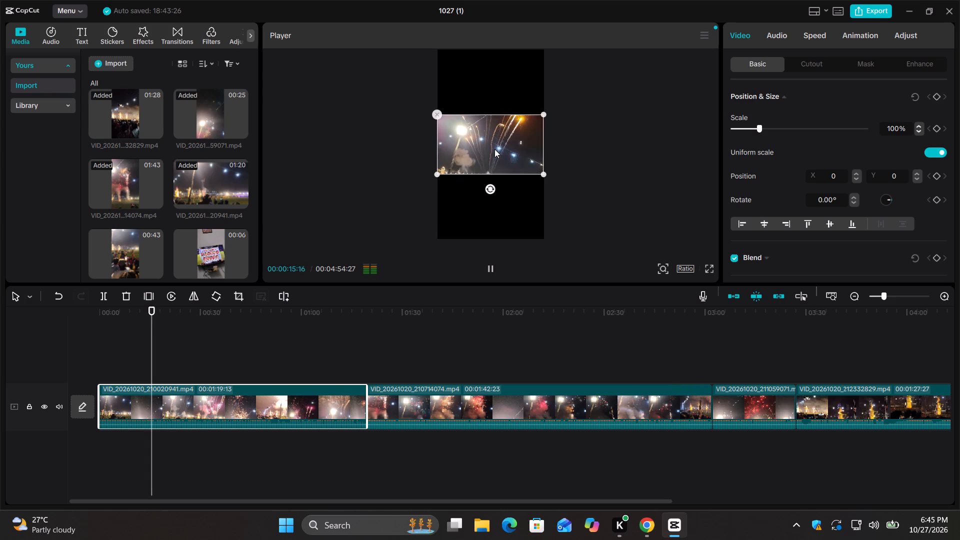
ctrl+scroll(494, 149, up, 5)
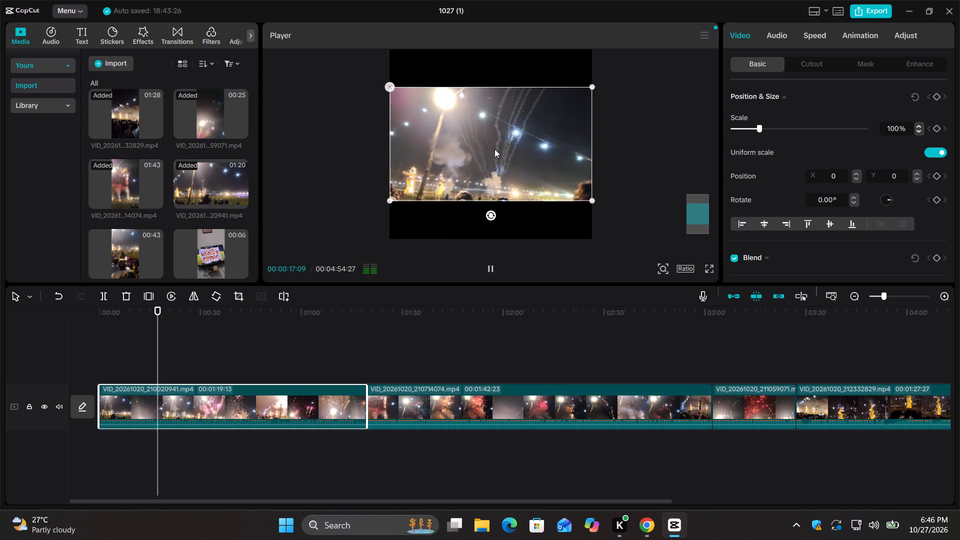
ctrl+scroll(494, 149, up, 6)
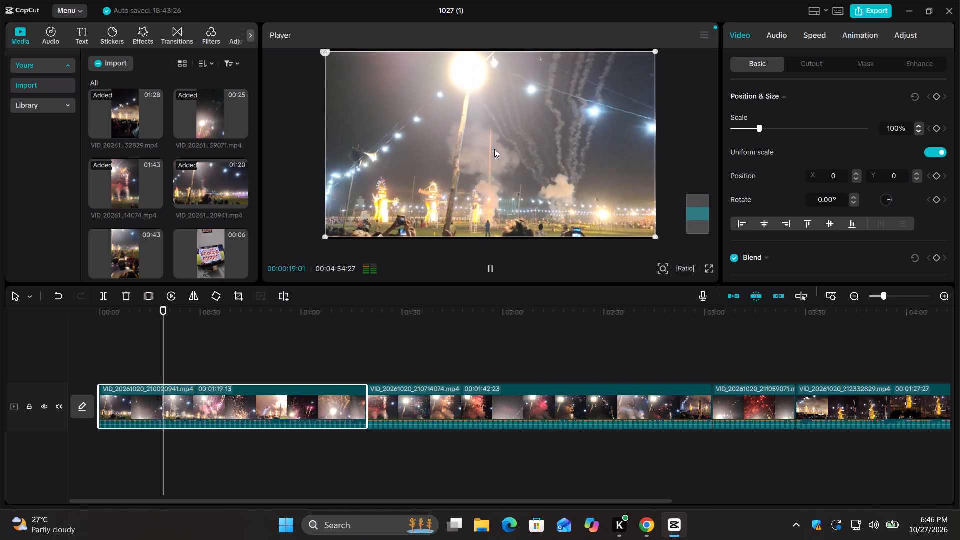
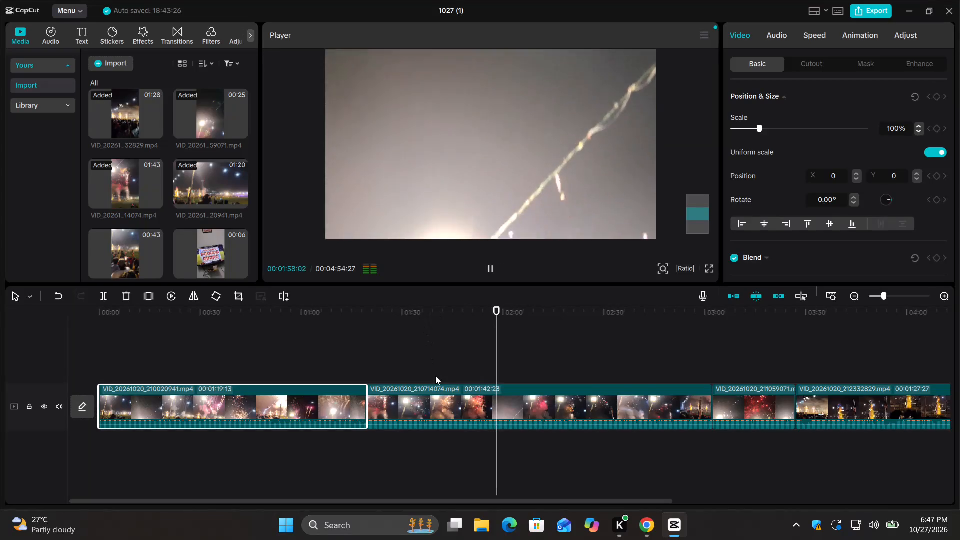
Reorder the timeline so the 25-second fireworks clip comes directly after the first landscape clip, ahead of the 1:43 clip.
click(113, 393)
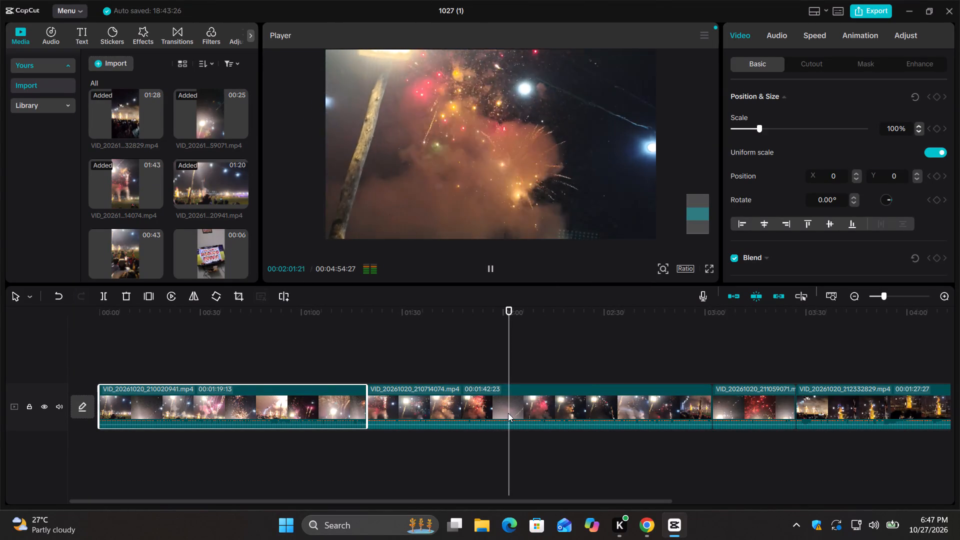
drag(508, 413, 420, 410)
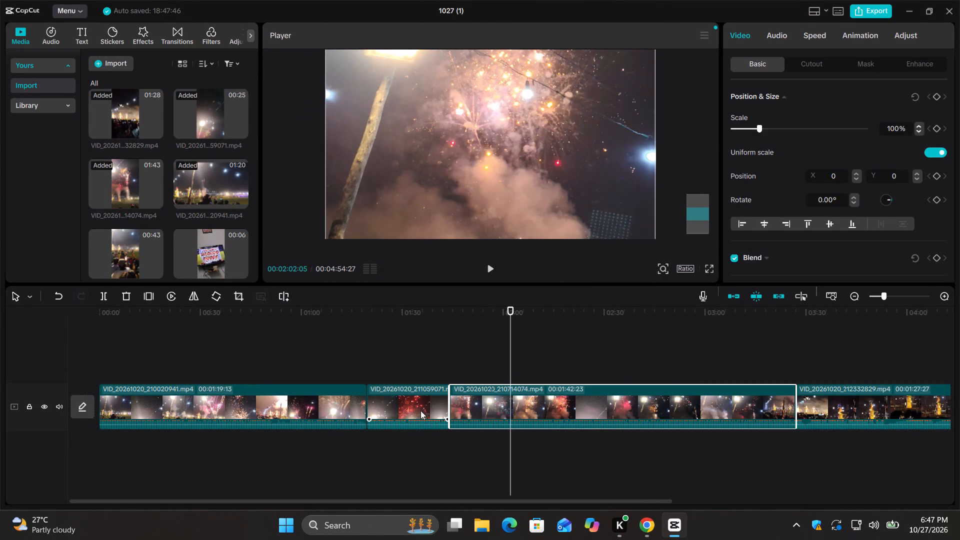
click(412, 408)
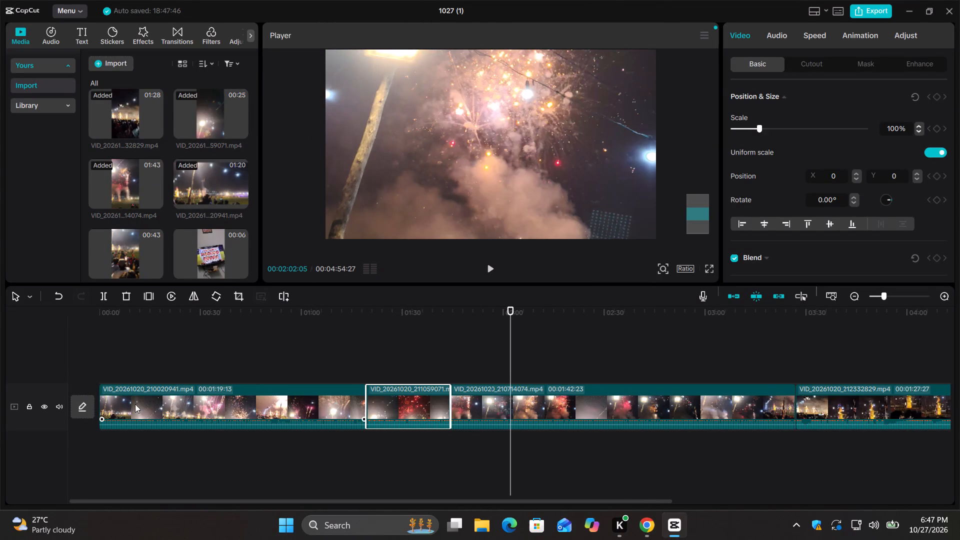
Select the first landscape fireworks clip, return the playhead to the beginning of the timeline and play the footage.
click(114, 402)
double_click(114, 402)
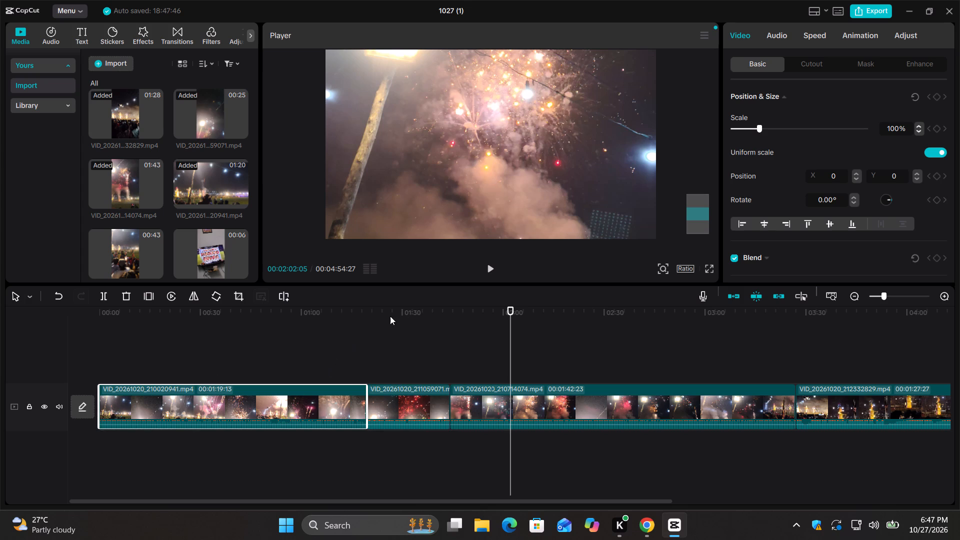
click(485, 270)
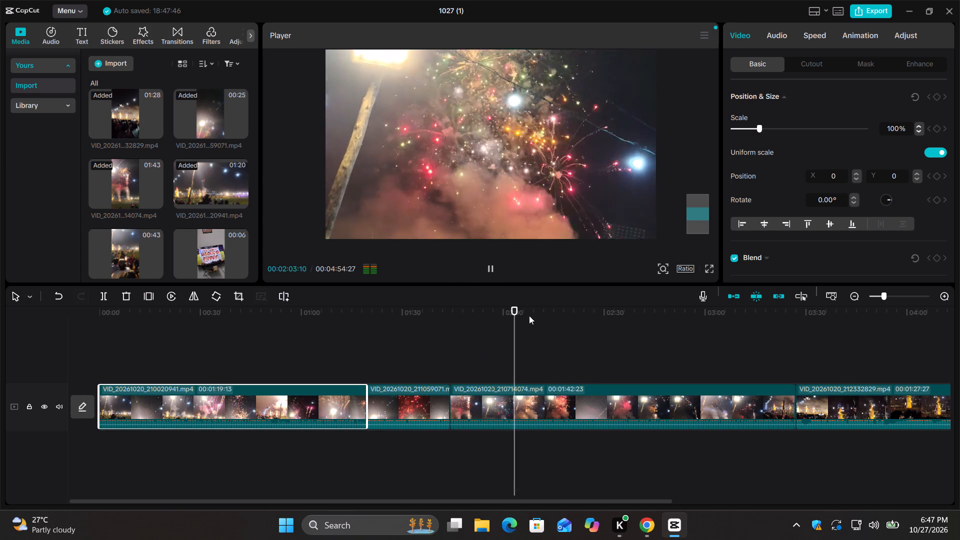
drag(518, 308, 160, 360)
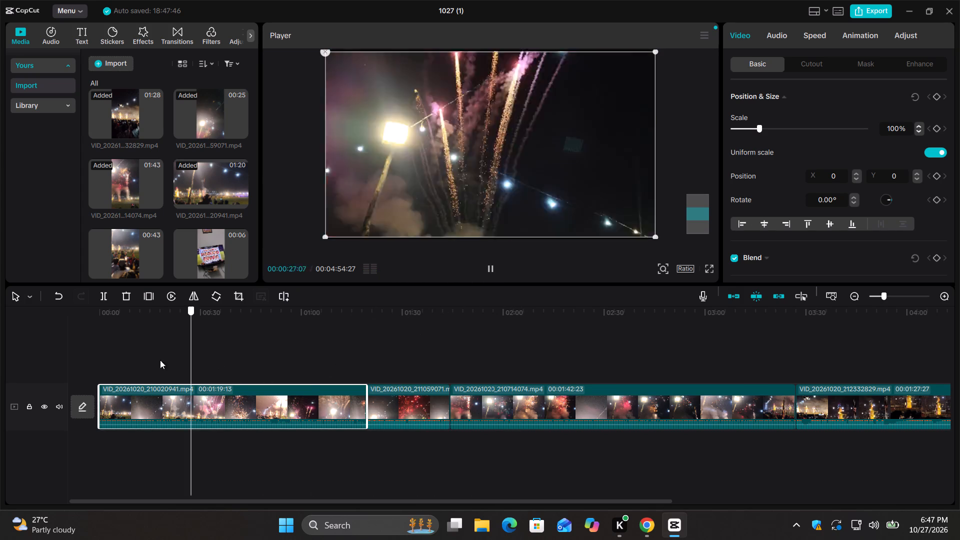
drag(160, 360, 101, 360)
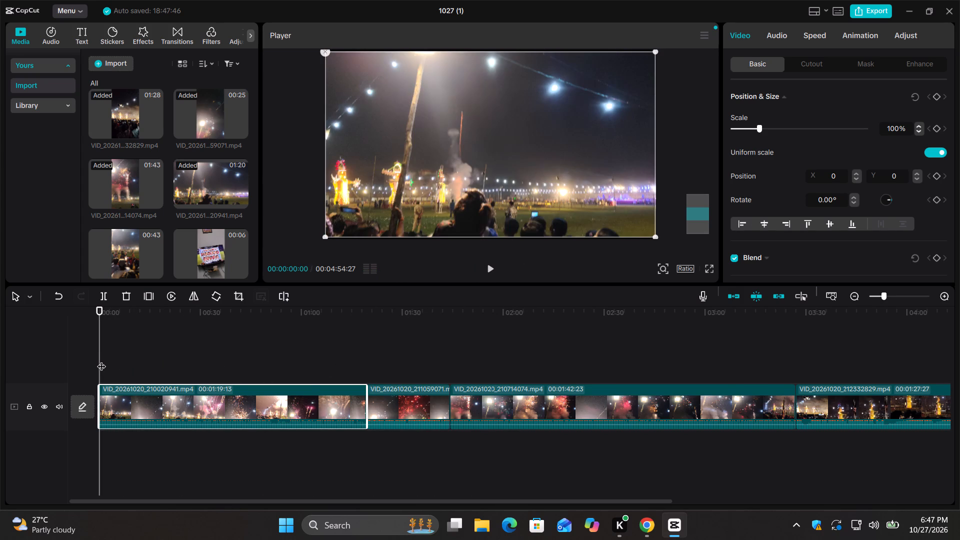
click(487, 271)
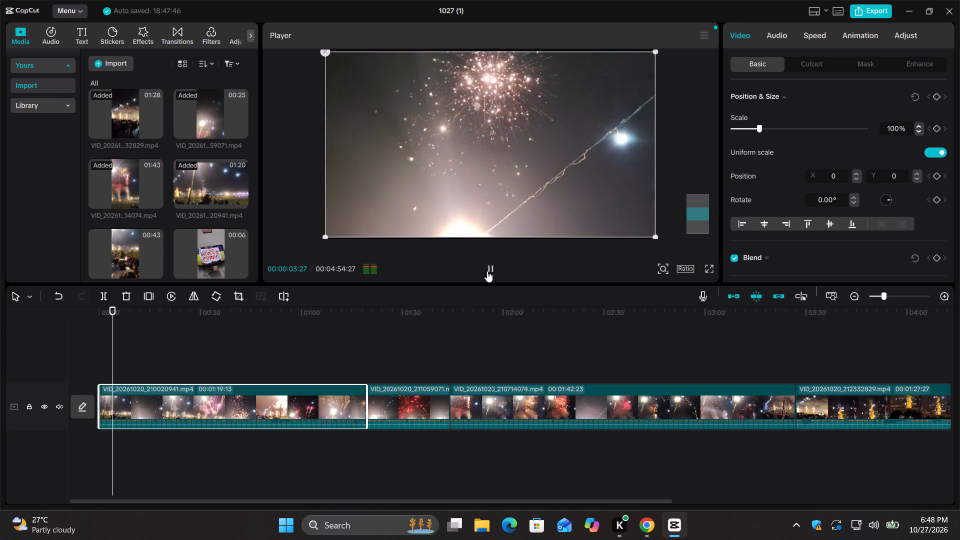
Set the scale of the first landscape fireworks clip to 102% and resume playback.
click(758, 126)
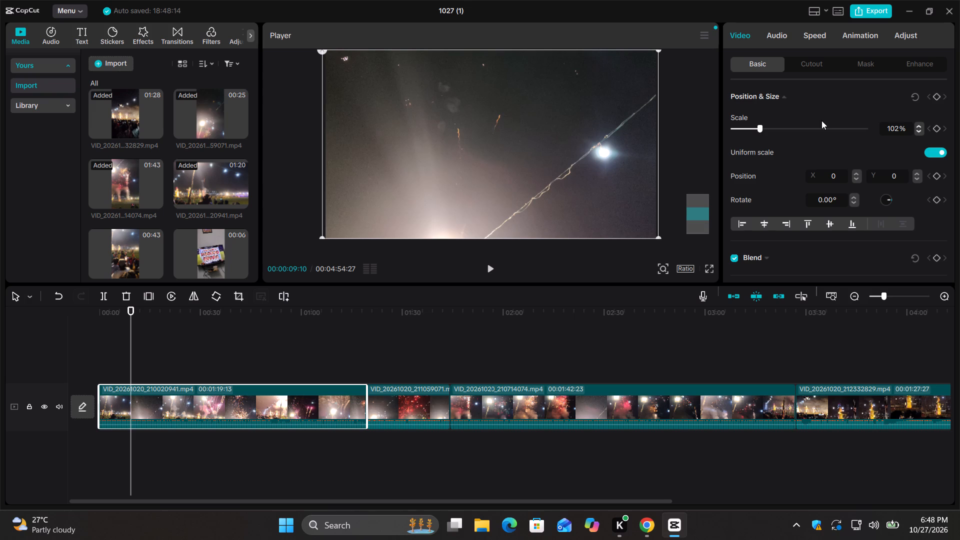
key(Return)
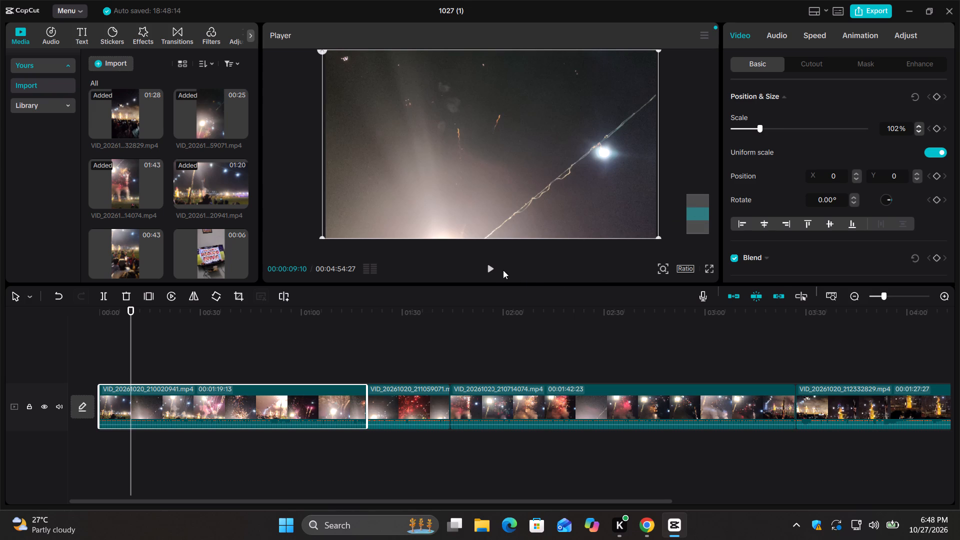
click(494, 269)
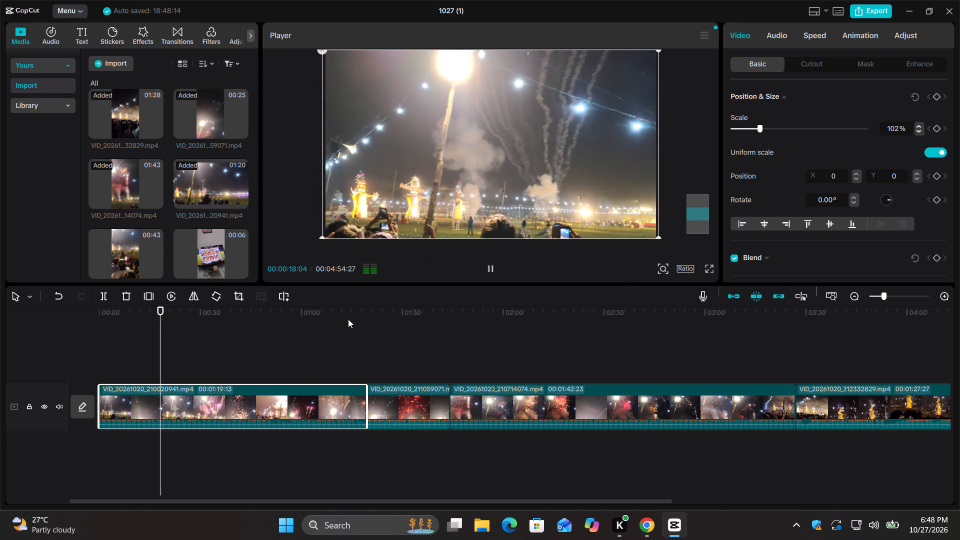
Add the imported 6-second team line-up clip to the timeline ahead of the first landscape fireworks clip.
scroll(203, 187, down, 4)
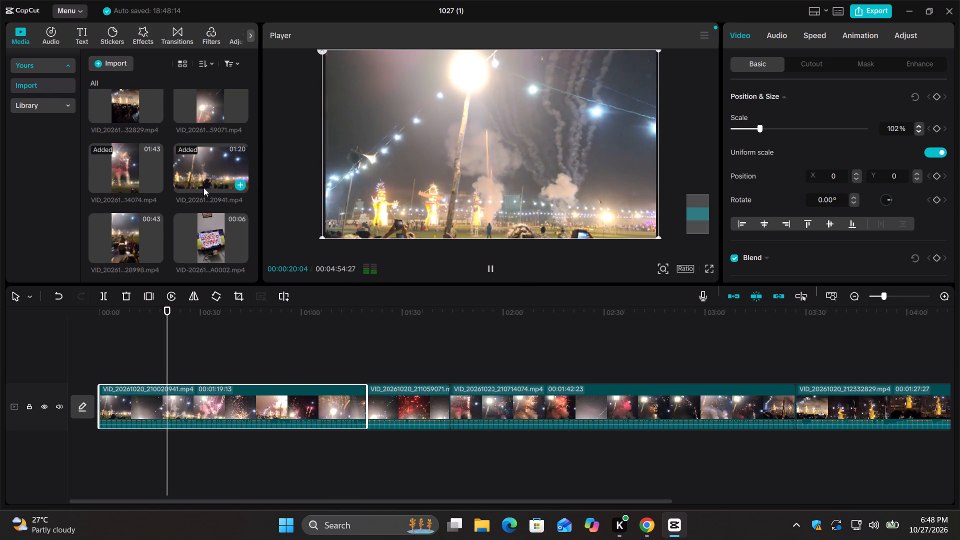
click(240, 252)
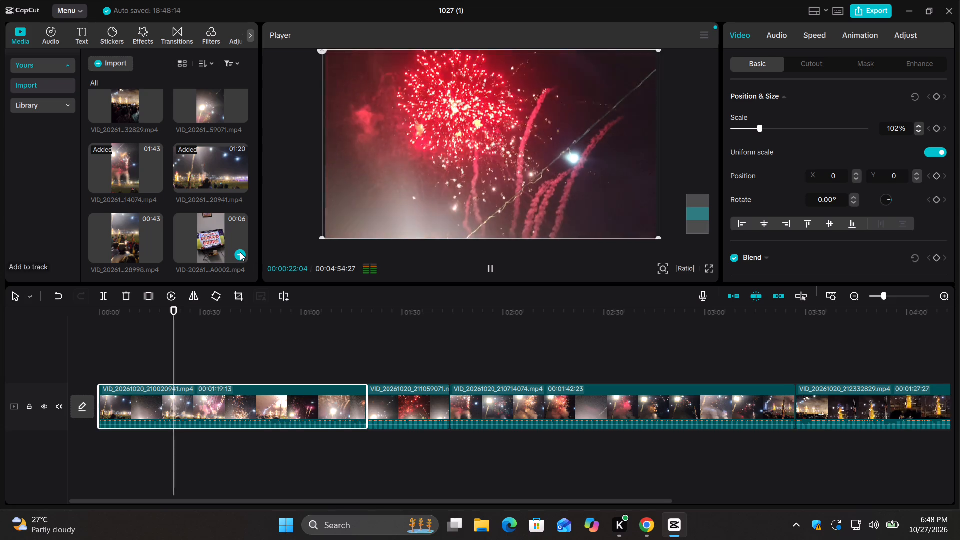
click(240, 251)
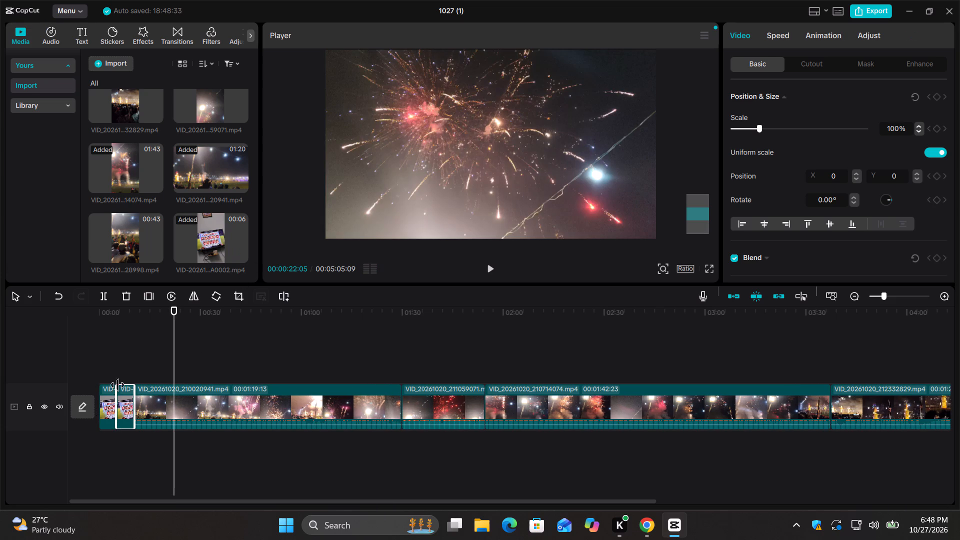
Delete the second of the two 6-second team line-up clips from the timeline.
click(108, 396)
click(118, 396)
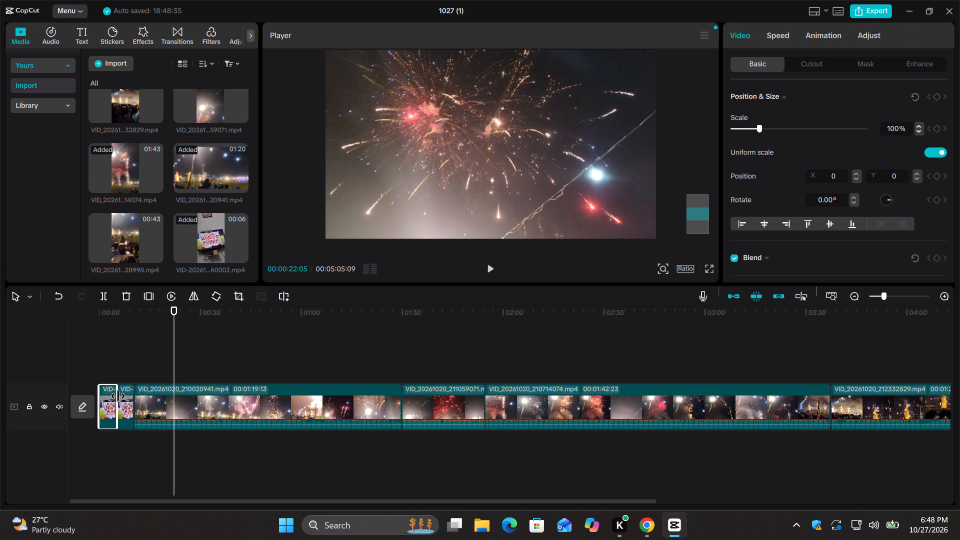
click(124, 396)
click(128, 295)
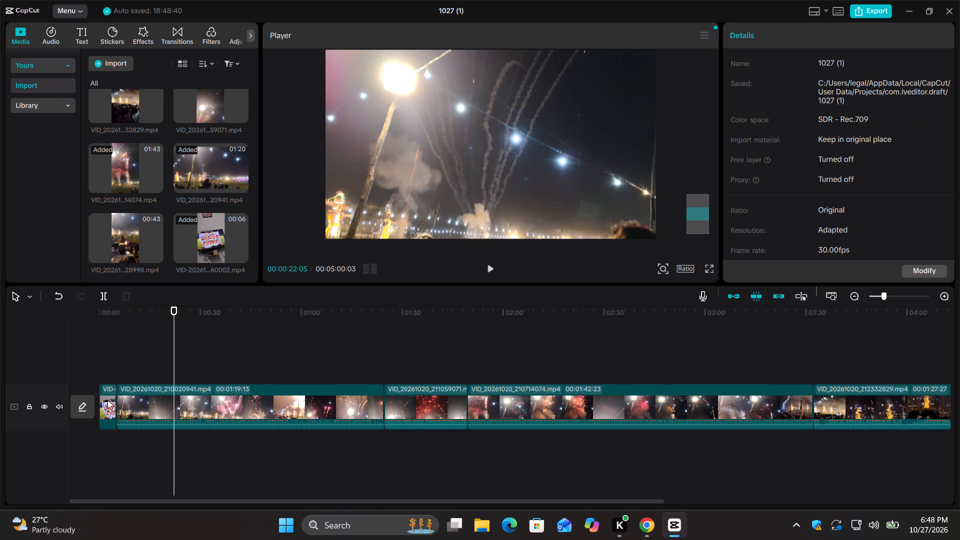
Select the opening team line-up clip, return the playhead to 00:00:00:00 and play the video from there.
click(107, 400)
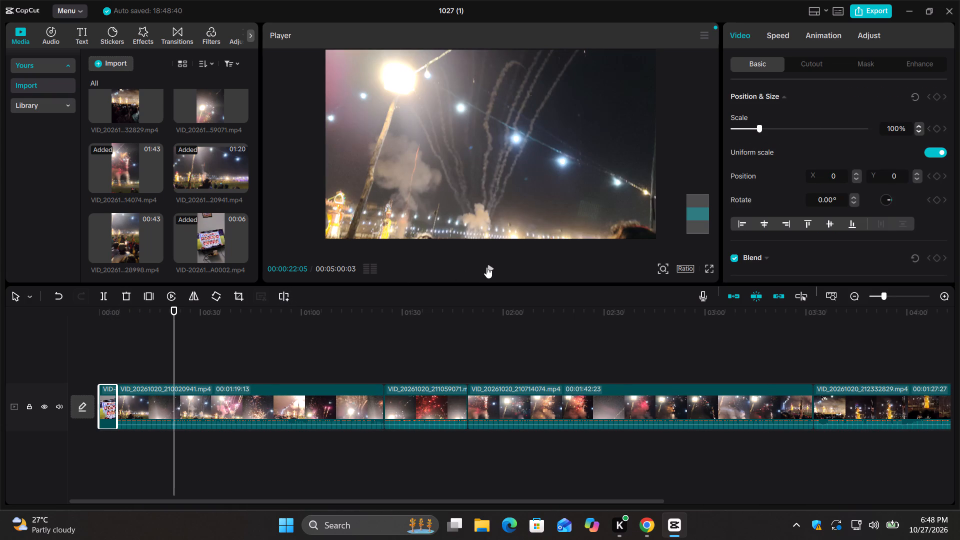
click(486, 267)
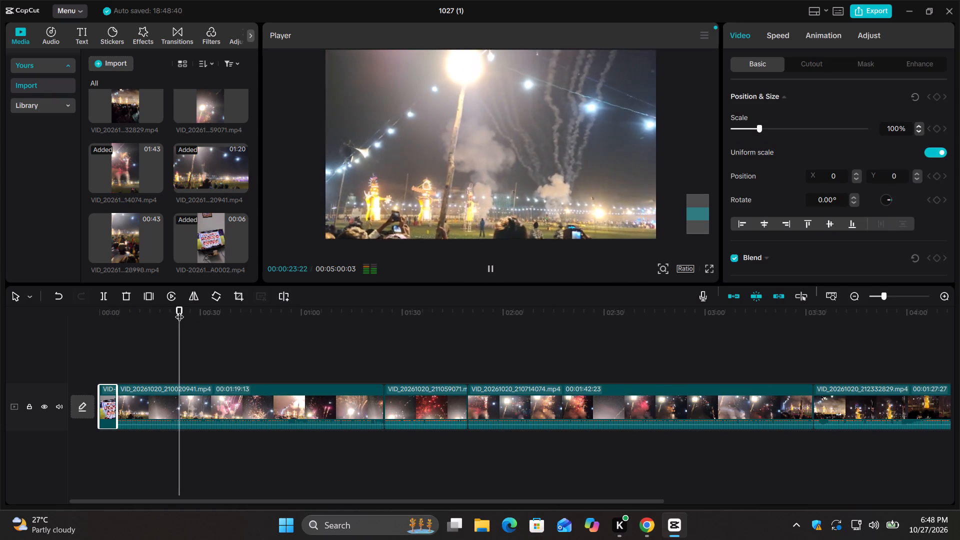
click(179, 310)
drag(180, 308, 173, 308)
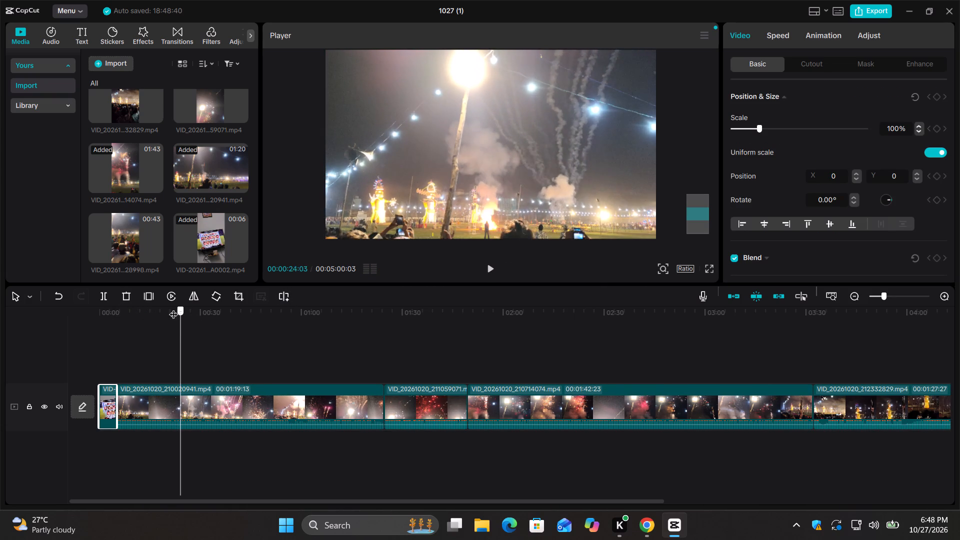
drag(173, 308, 69, 317)
click(487, 265)
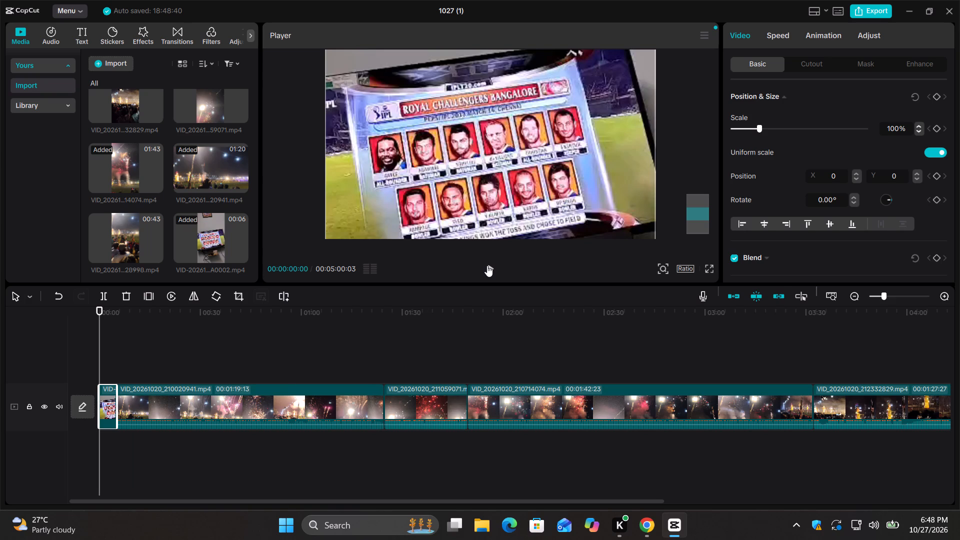
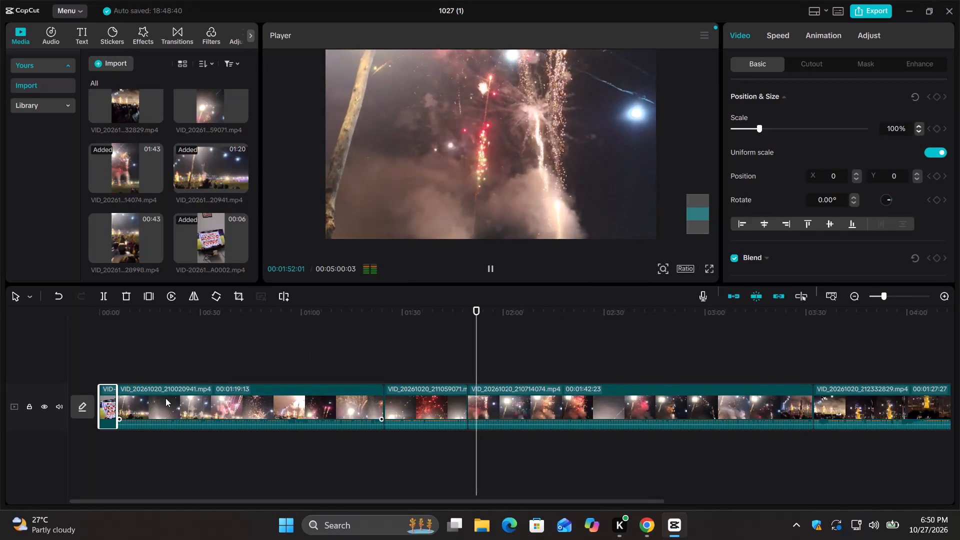
Return the playhead to 00:00:00:00 and play the video through the opening team line-up clip into the fireworks.
click(107, 405)
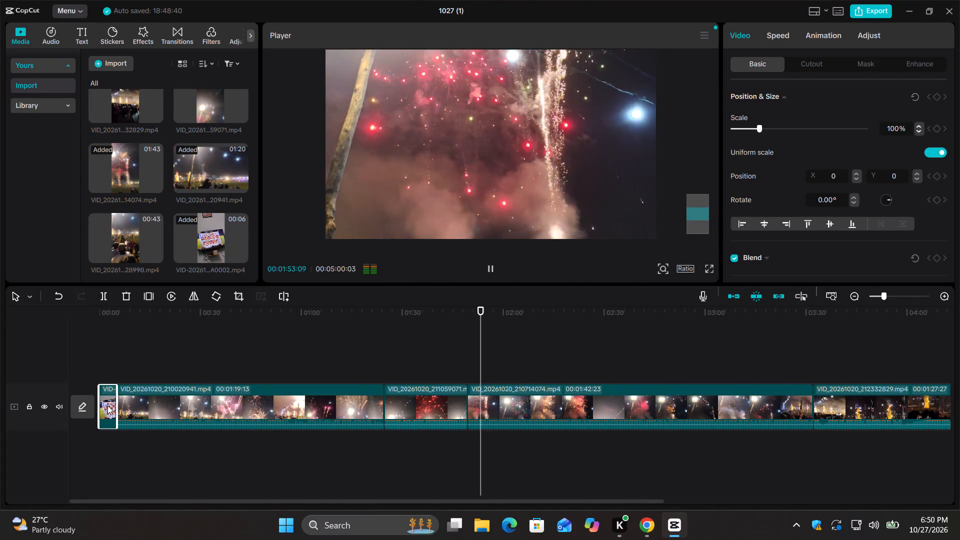
click(107, 405)
double_click(107, 405)
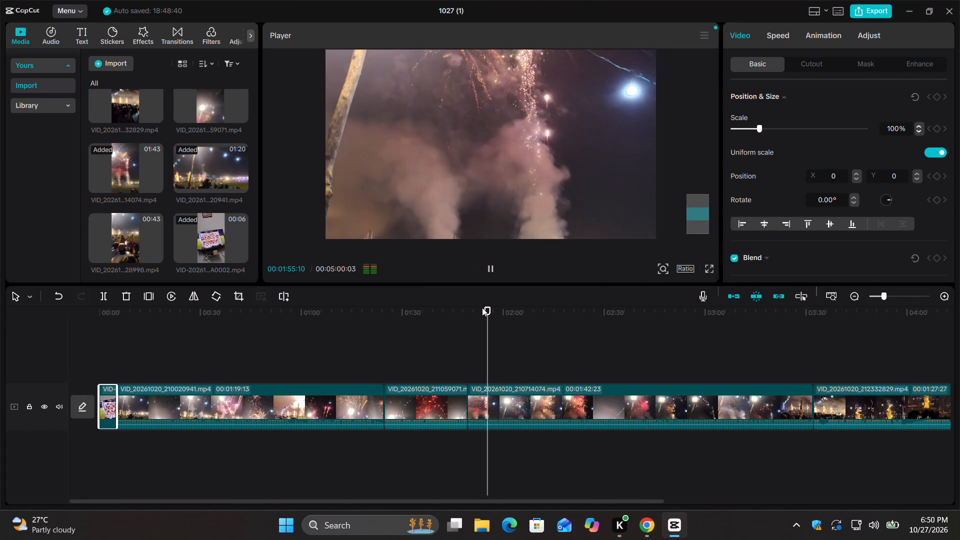
click(487, 307)
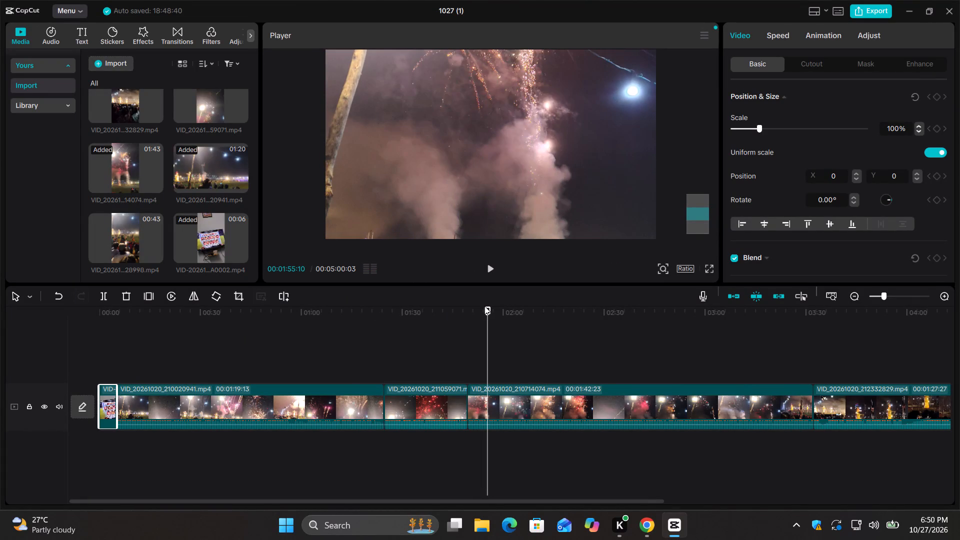
drag(490, 308, 75, 359)
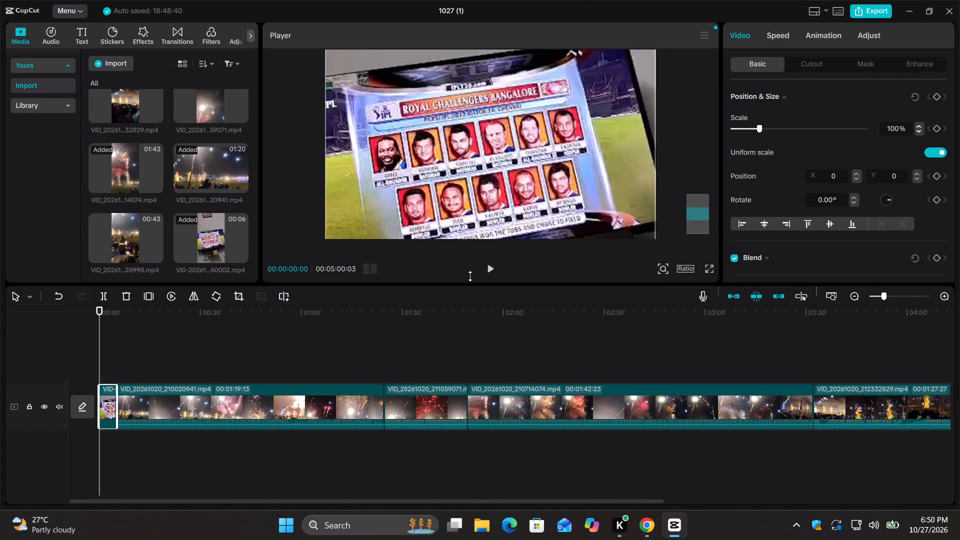
click(489, 269)
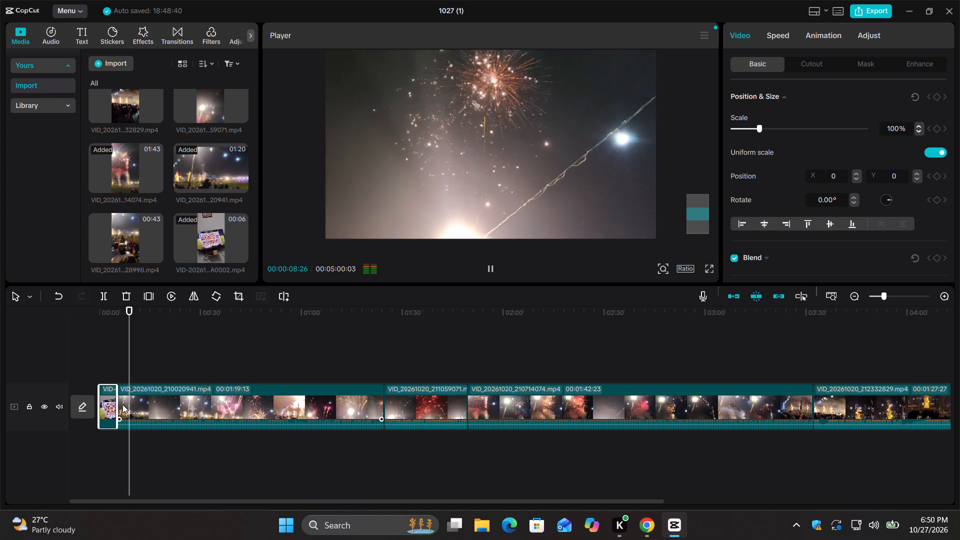
Delete the first landscape fireworks clip, VID_20261020_210020941.mp4, which follows the team line-up clip on the timeline.
click(124, 404)
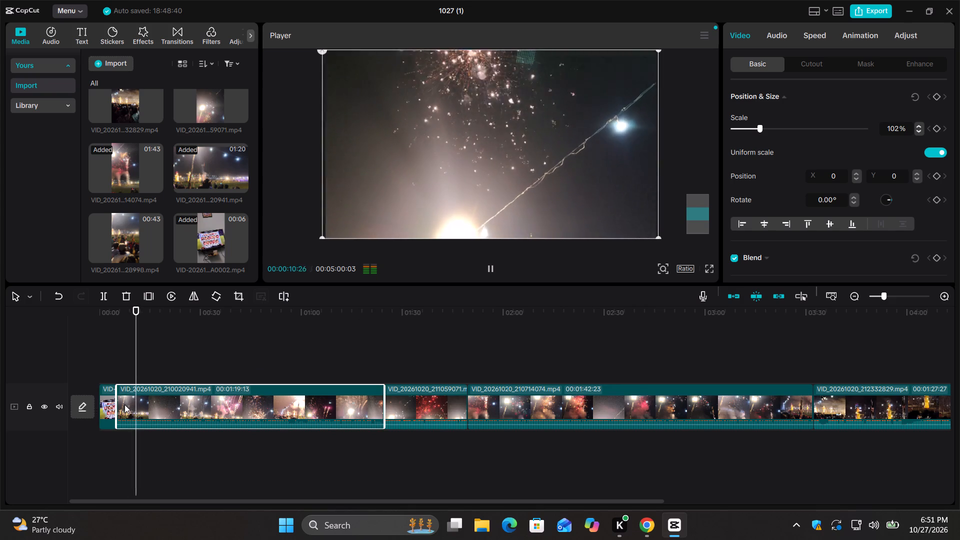
drag(137, 306, 124, 308)
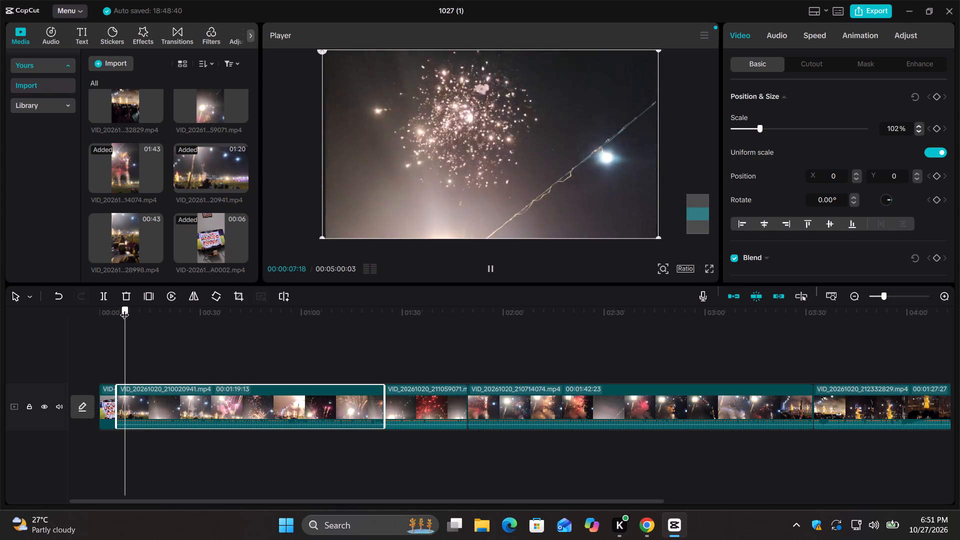
drag(124, 308, 122, 310)
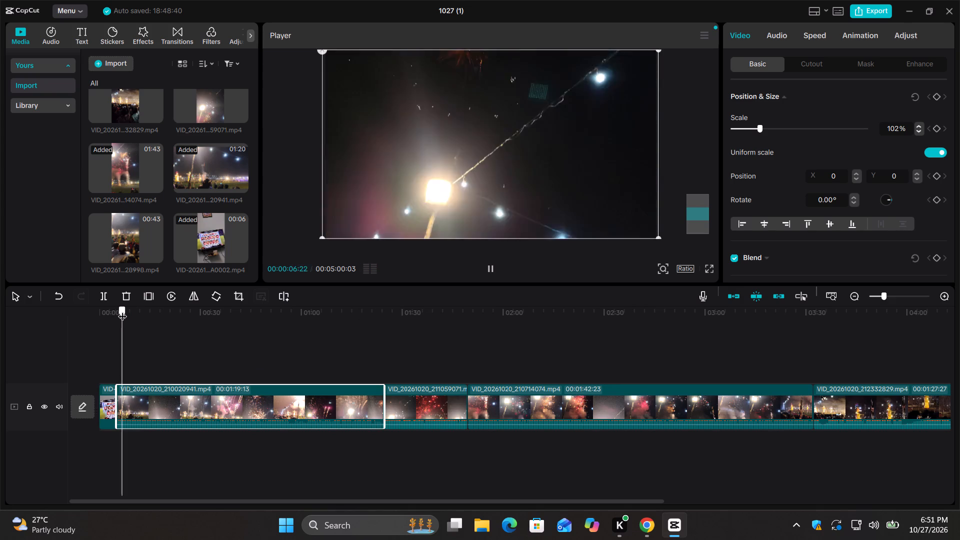
drag(122, 310, 123, 311)
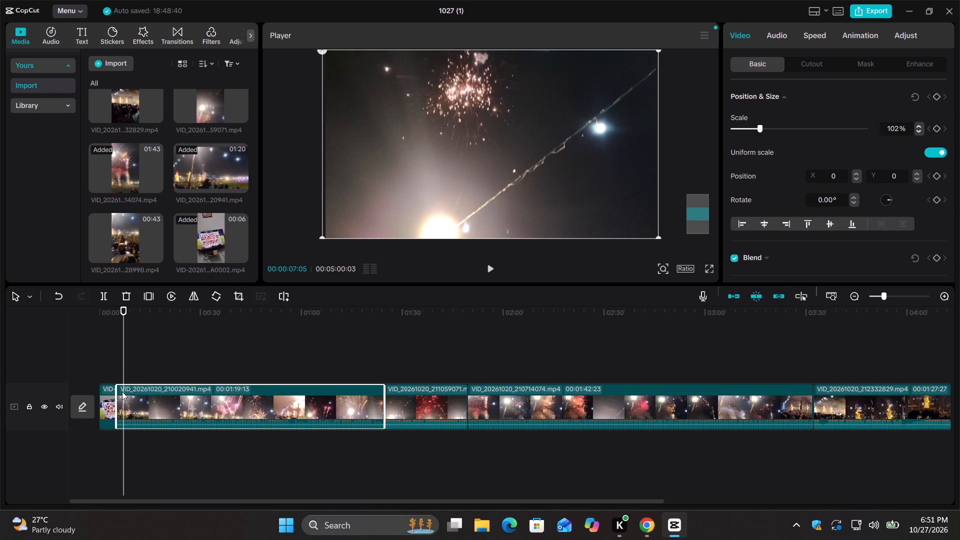
click(121, 391)
double_click(121, 395)
double_click(121, 395)
right_click(121, 395)
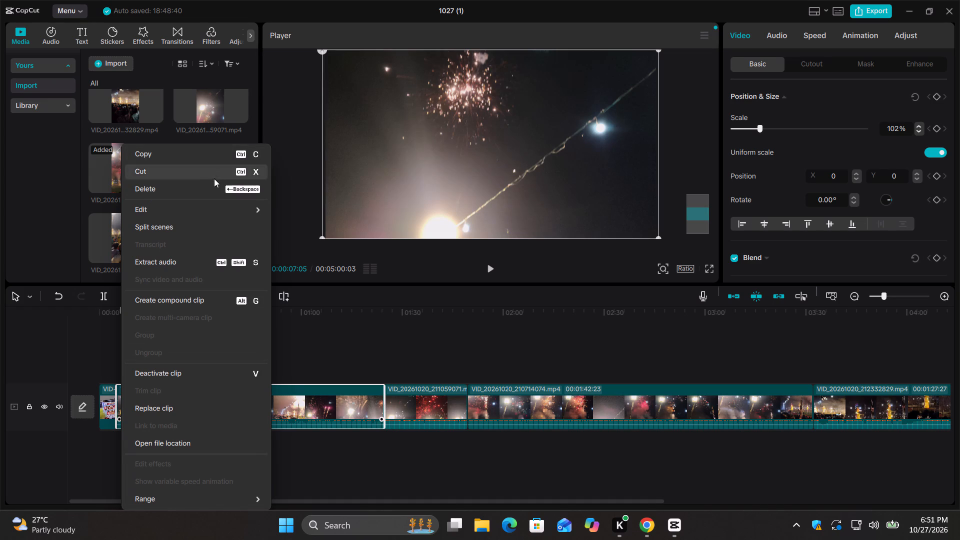
click(213, 186)
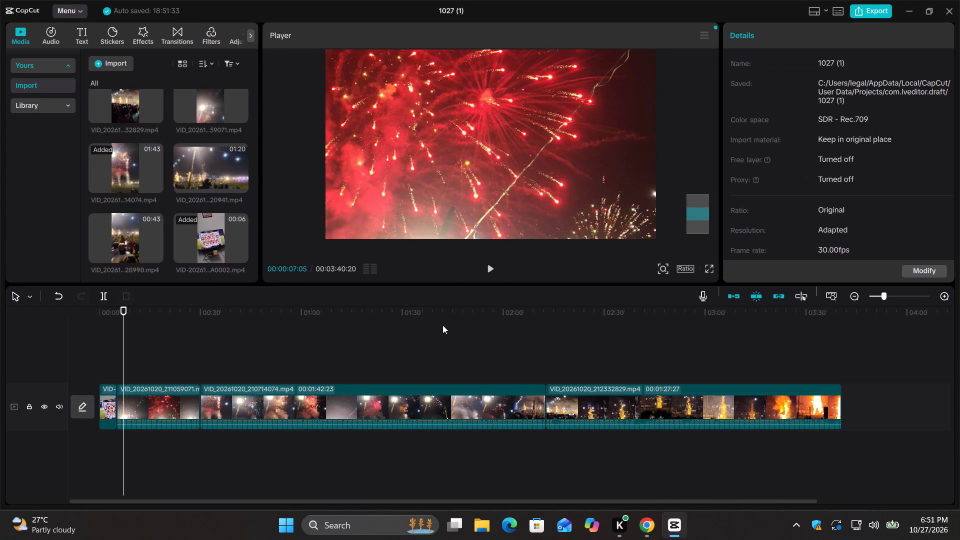
Preview the shortened sequence and trim the end of the VID_20261020_210714074.mp4 clip to about 1 minute 30 seconds.
click(489, 274)
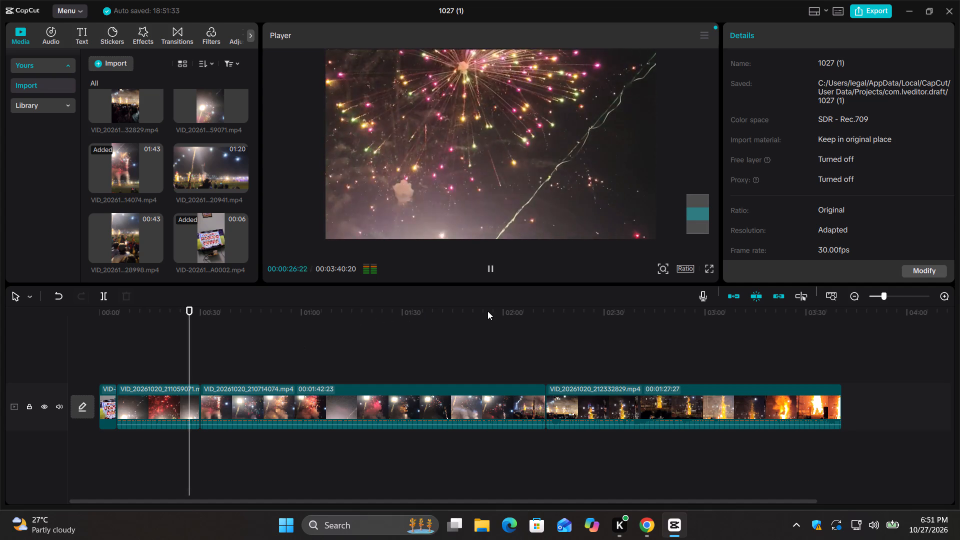
click(222, 407)
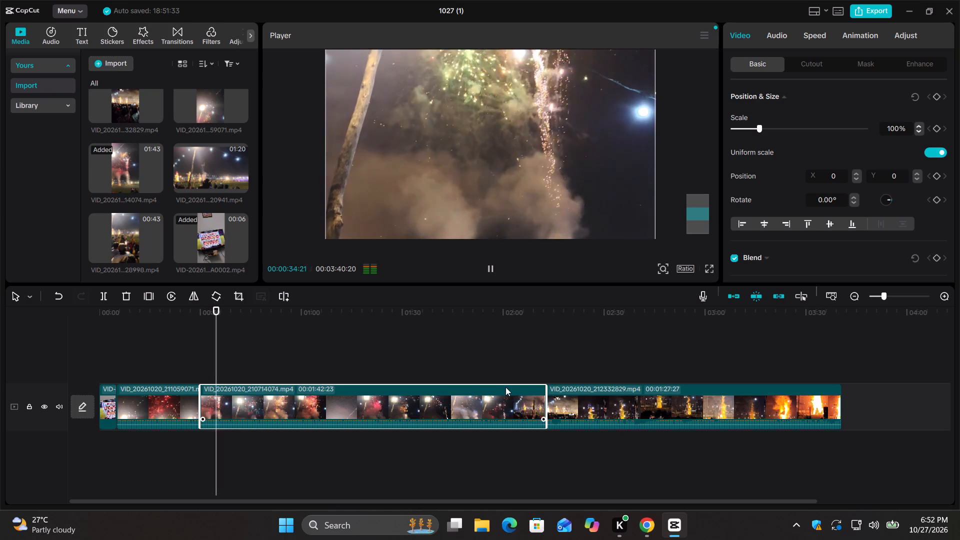
drag(546, 401, 230, 428)
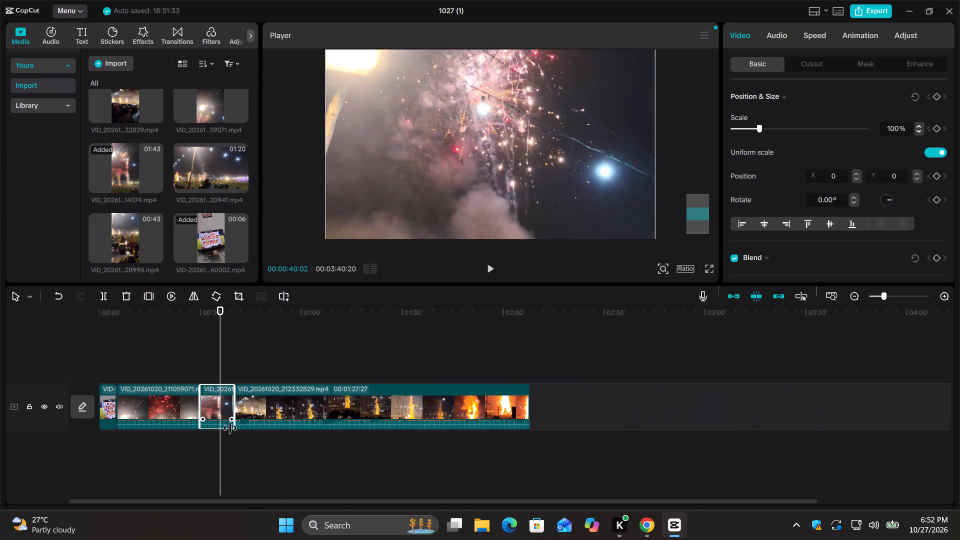
drag(230, 428, 499, 419)
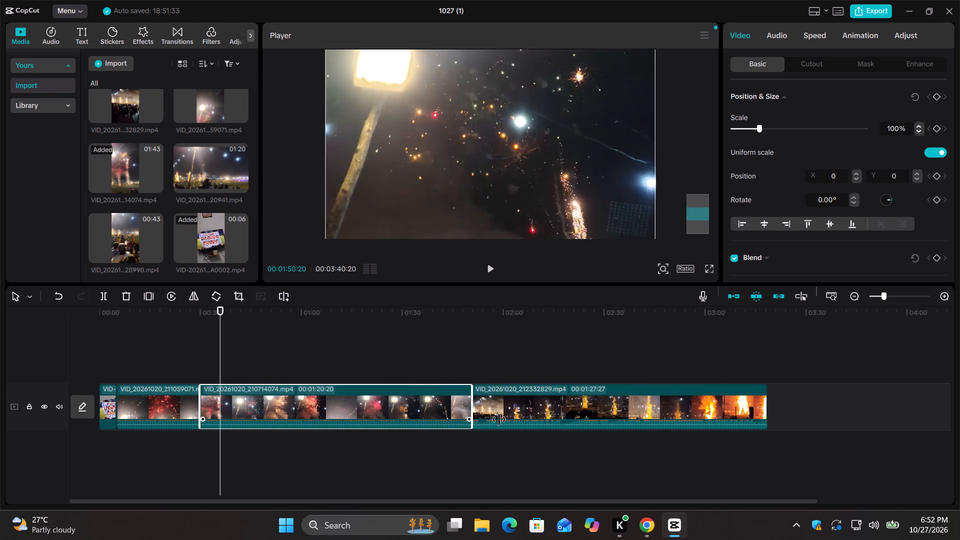
drag(499, 419, 502, 419)
Split the VID_20261020_210714074.mp4 fireworks clip at 00:00:36:22.
click(289, 404)
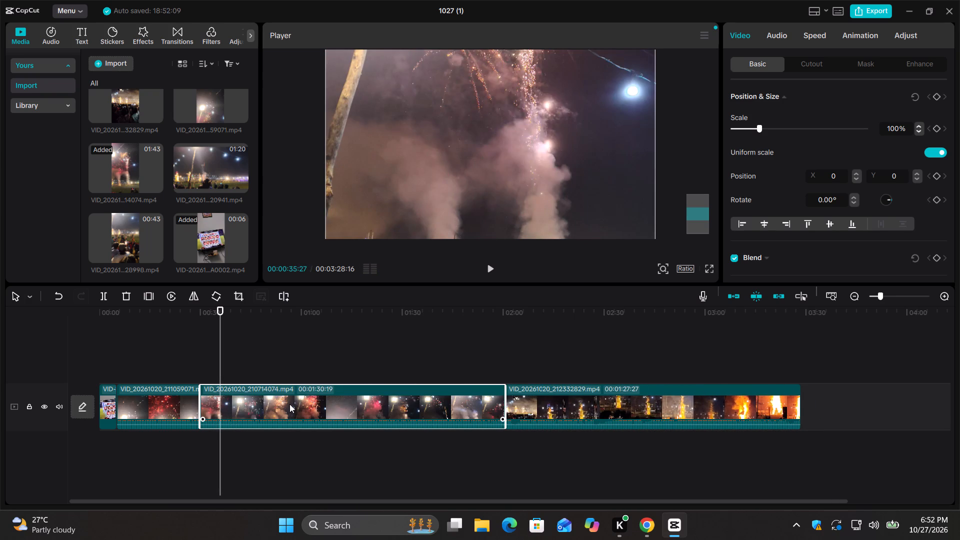
double_click(289, 404)
click(491, 269)
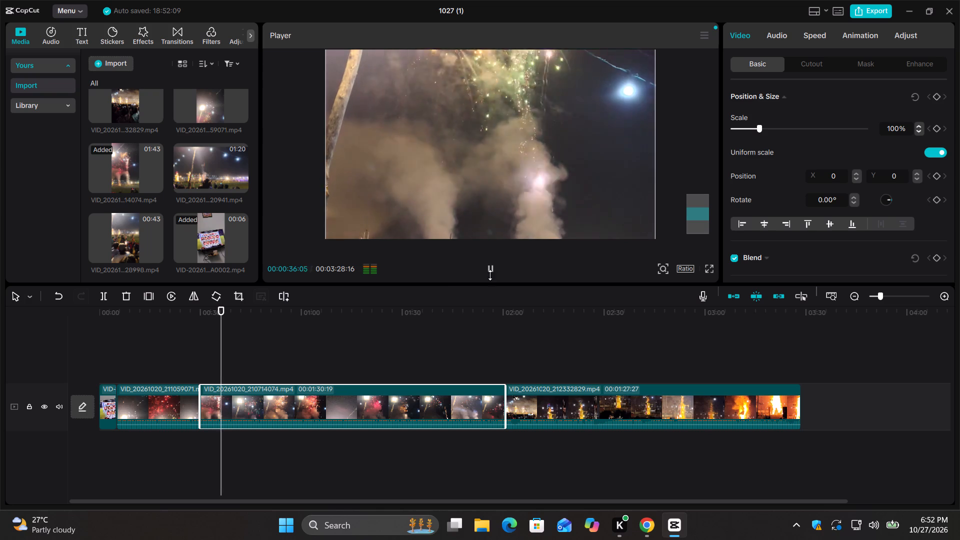
click(254, 407)
click(254, 407)
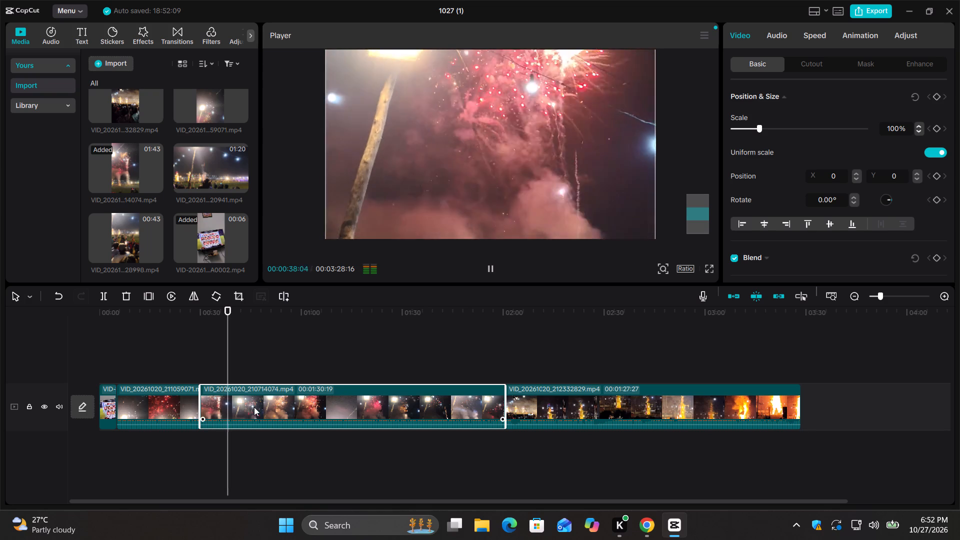
double_click(229, 405)
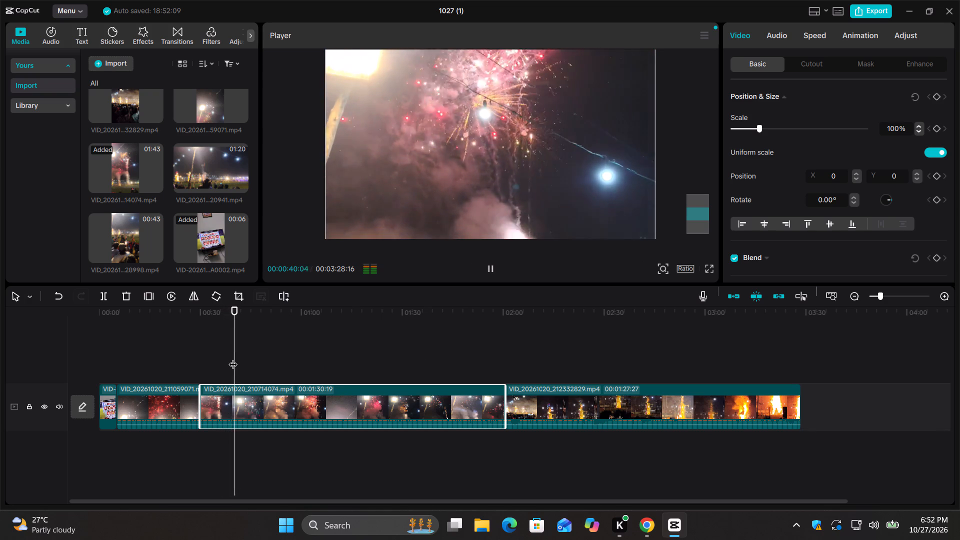
drag(235, 321, 222, 325)
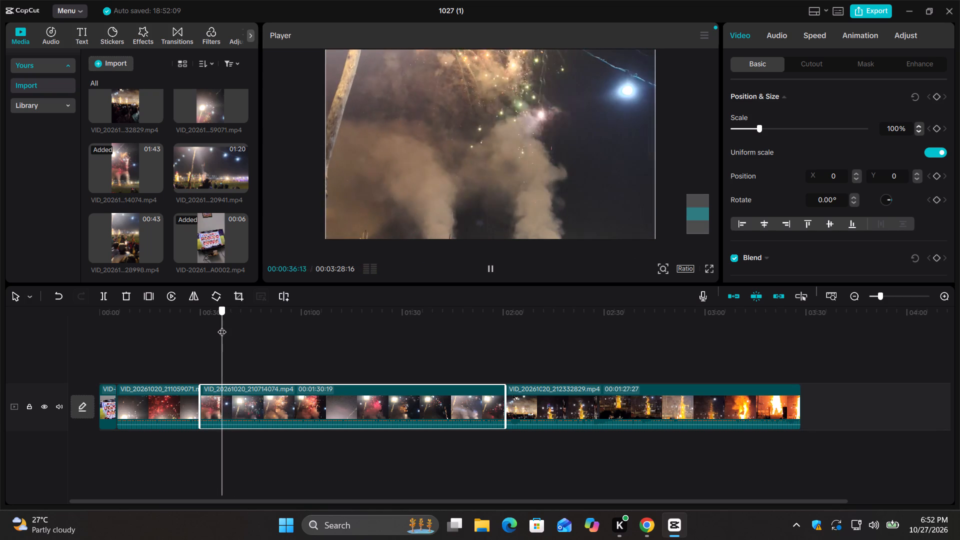
drag(222, 325, 223, 325)
double_click(217, 391)
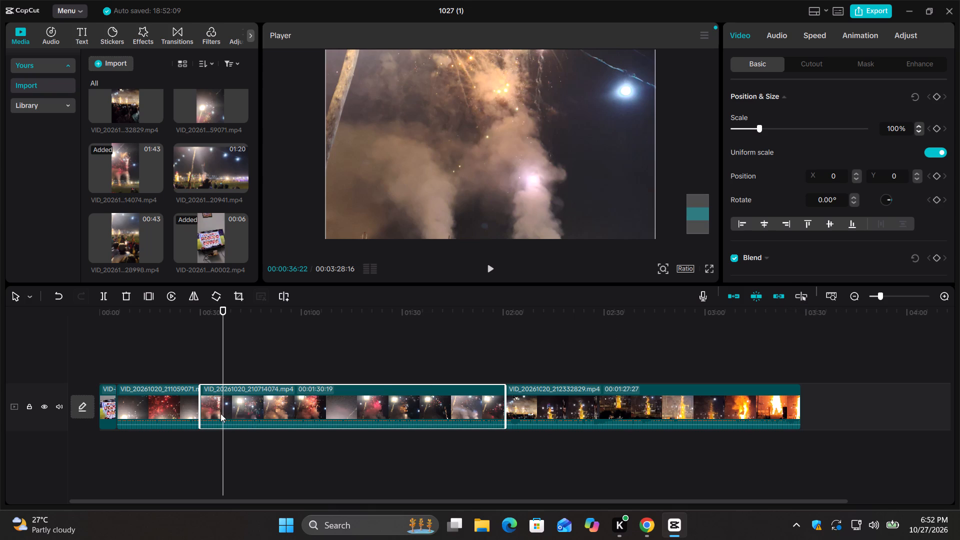
click(241, 294)
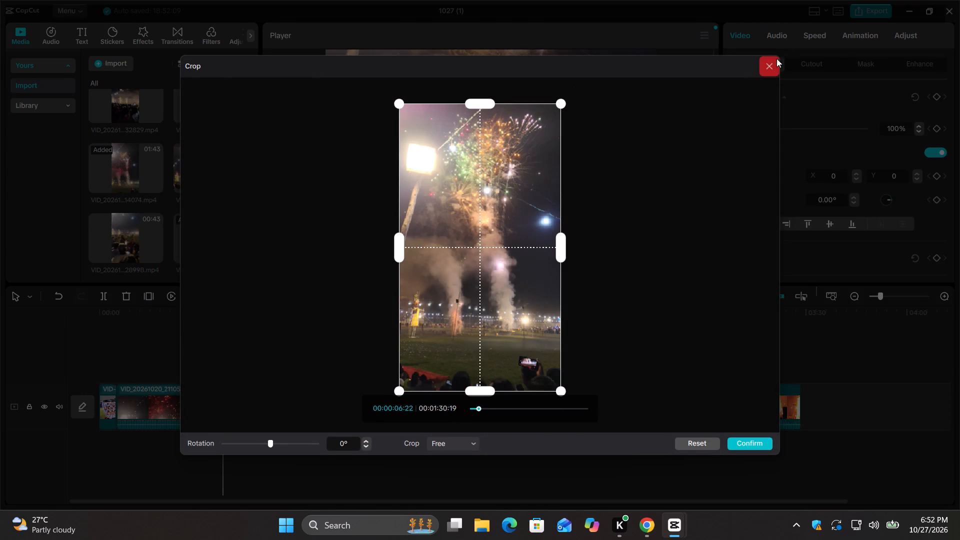
click(773, 59)
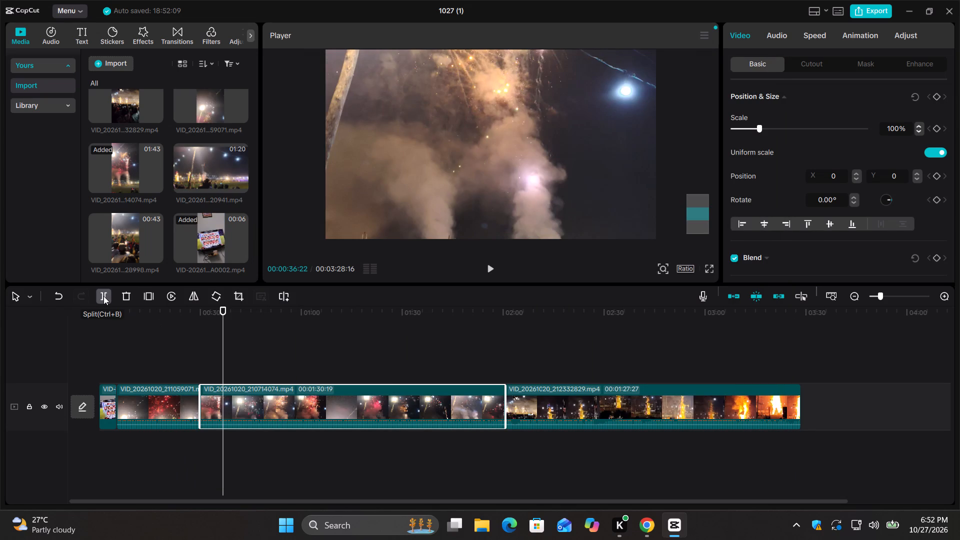
click(103, 296)
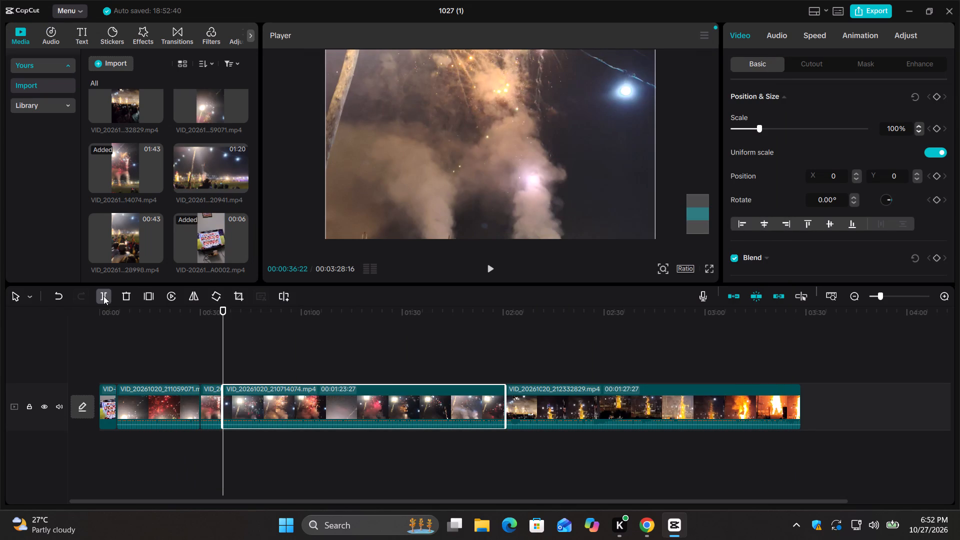
Select the short first piece of the split fireworks clip and play it back from 00:00:30:00 to review it.
click(210, 408)
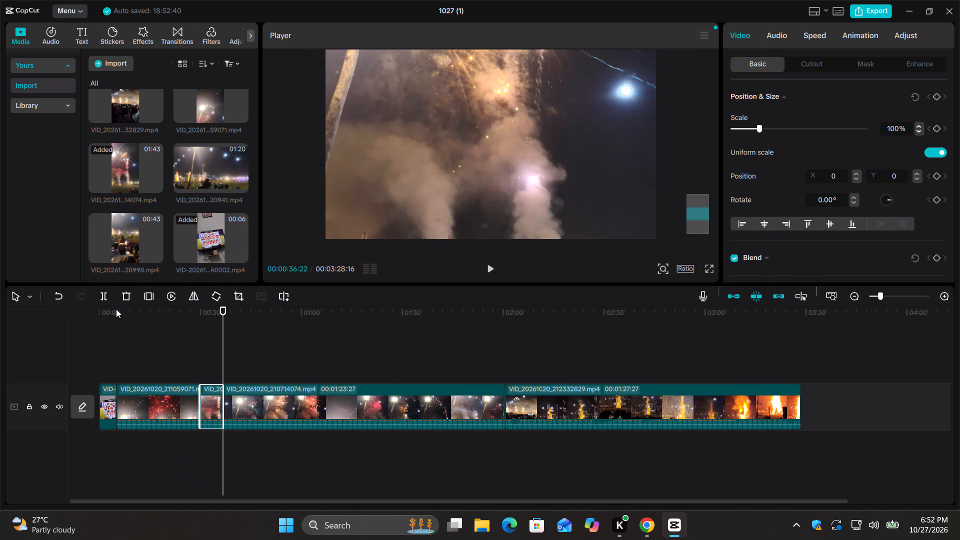
click(215, 391)
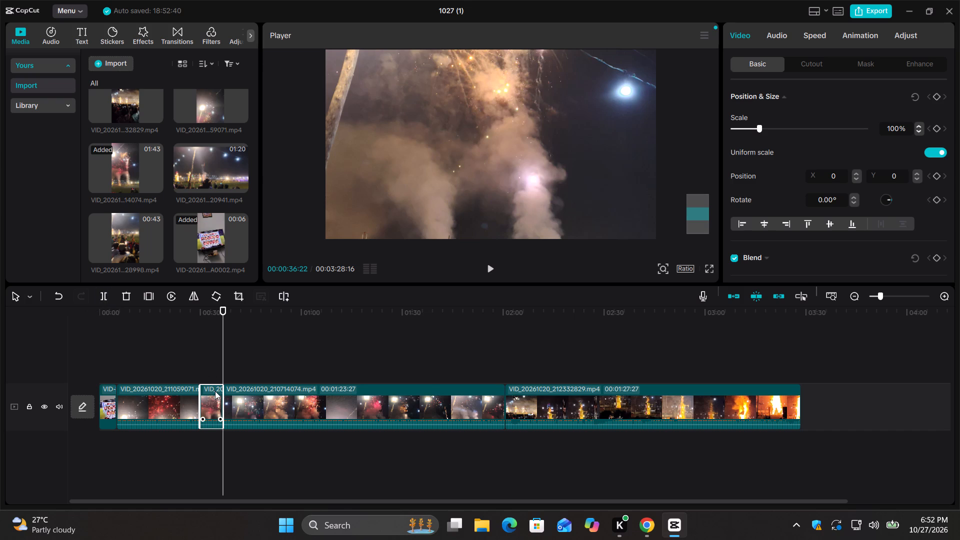
click(215, 391)
click(492, 262)
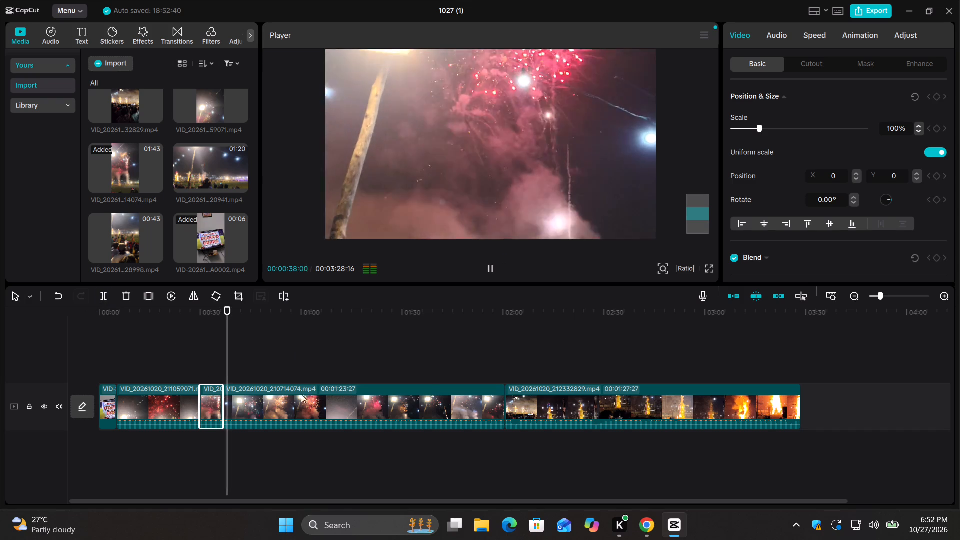
click(204, 397)
drag(232, 312, 224, 312)
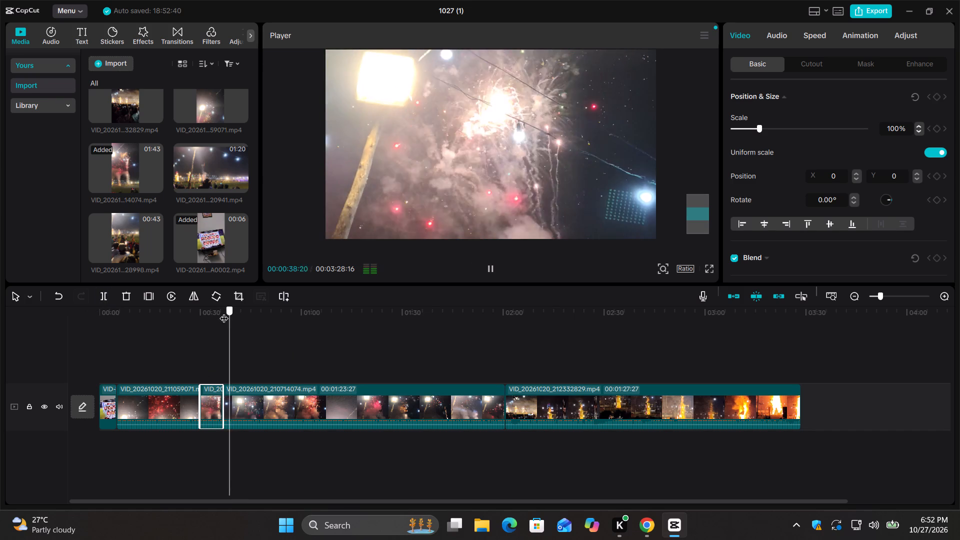
drag(224, 312, 199, 312)
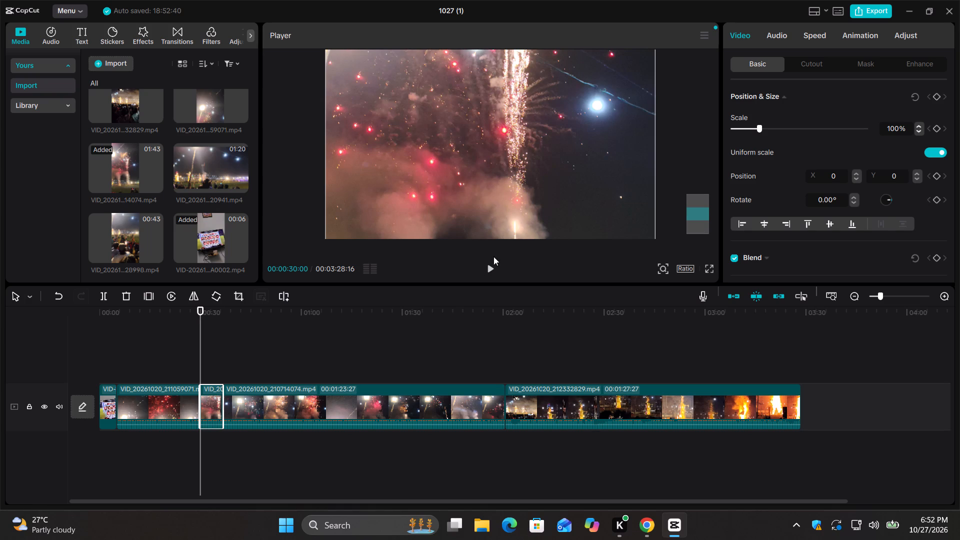
click(492, 259)
click(490, 266)
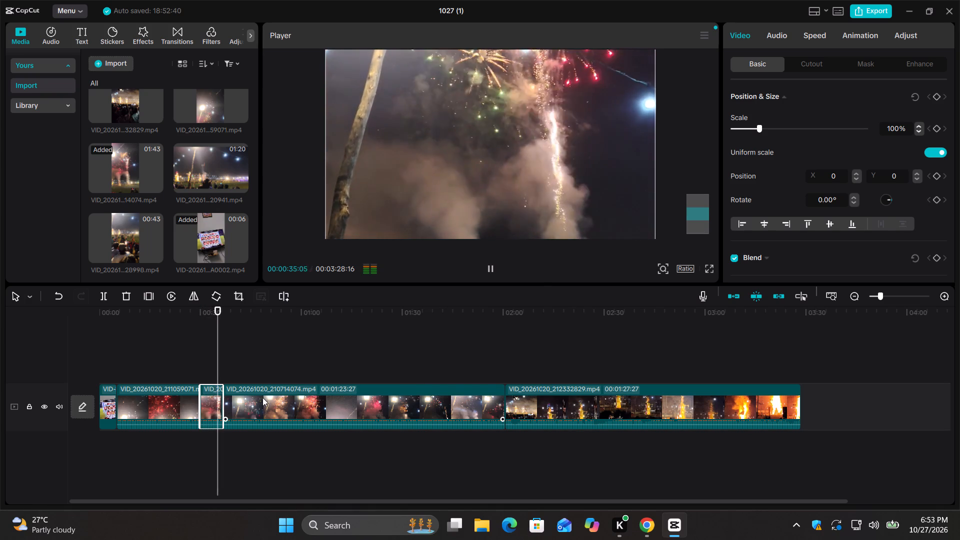
click(211, 398)
click(490, 266)
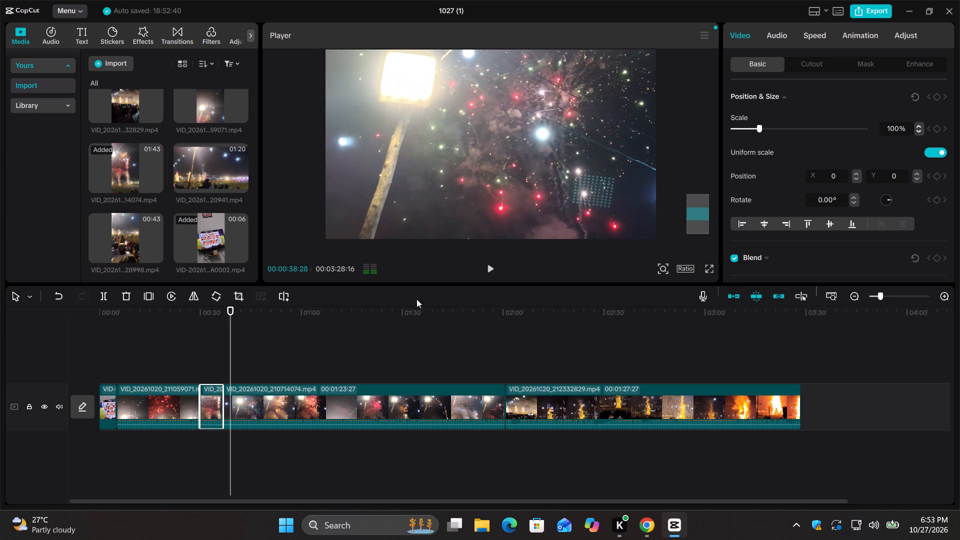
Delete the short first piece of the split VID_20261020_210714074.mp4 clip from the timeline.
click(212, 392)
right_click(212, 392)
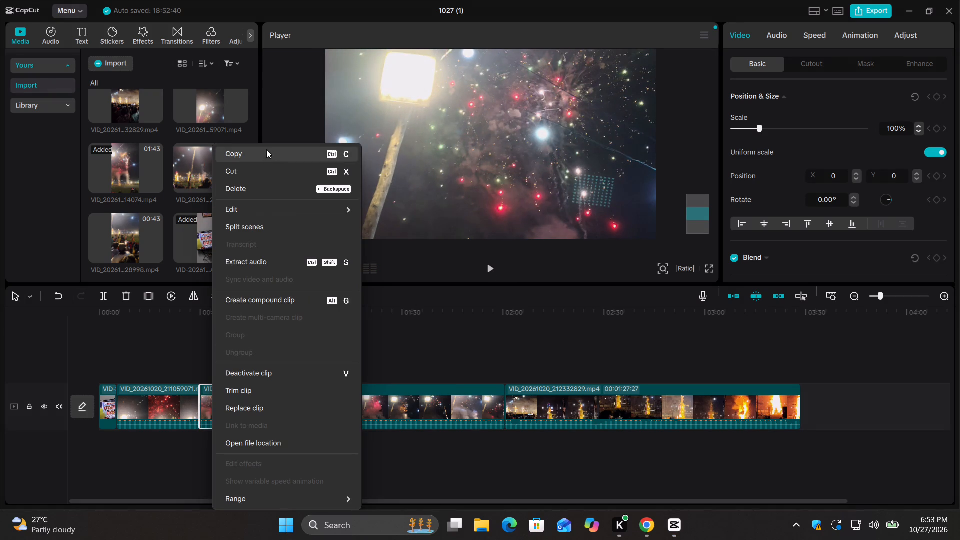
click(320, 186)
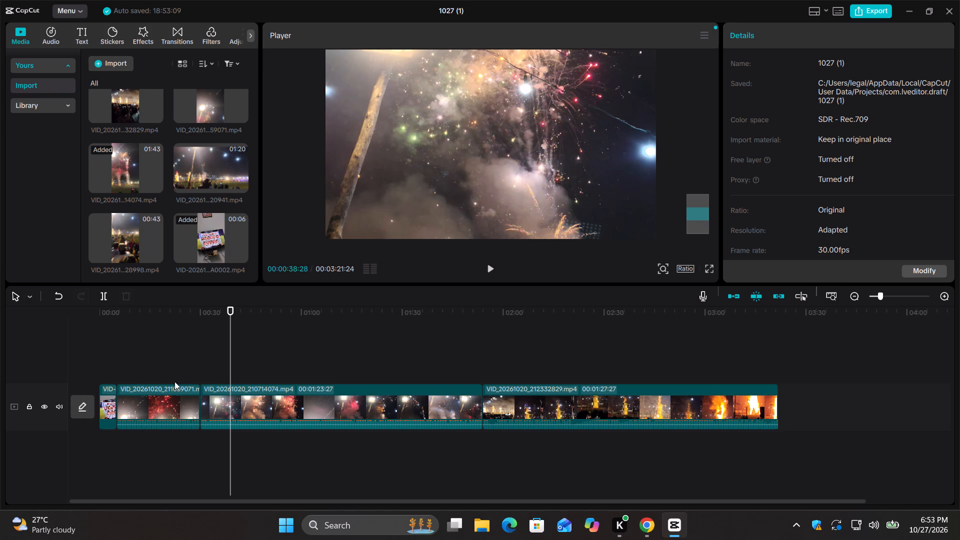
Play on through the VID_20261020_210714074.mp4 fireworks clip, split it at 00:00:52:28 and delete the piece before the cut.
click(492, 274)
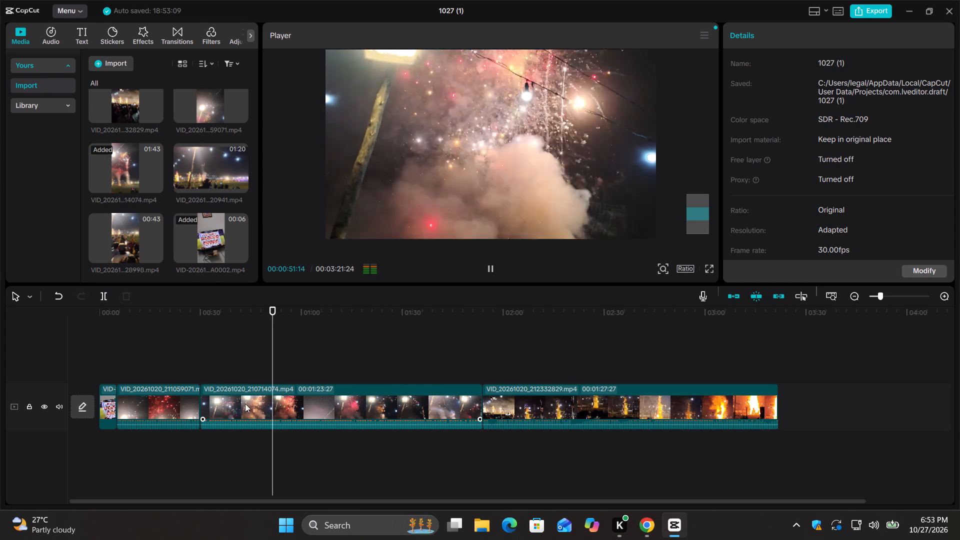
key(ctrl+b)
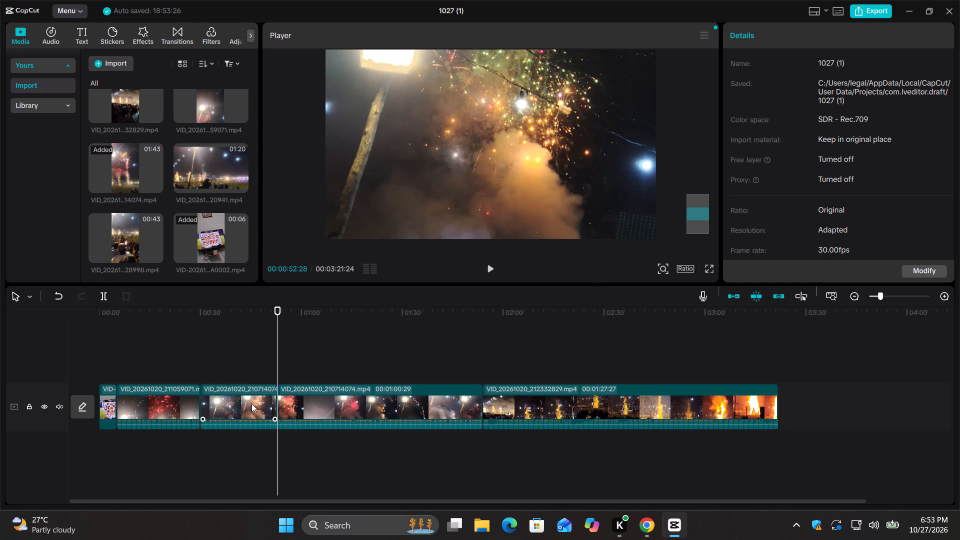
click(275, 403)
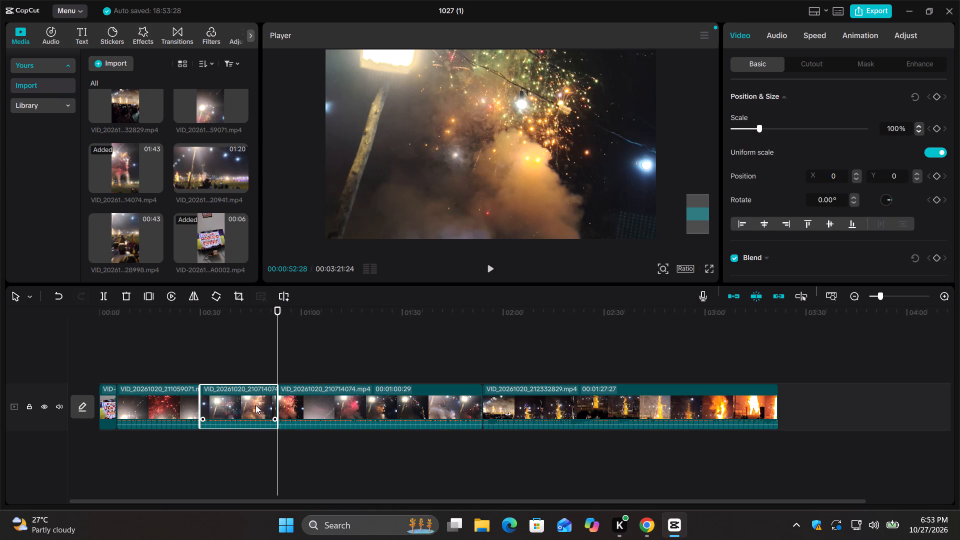
right_click(255, 405)
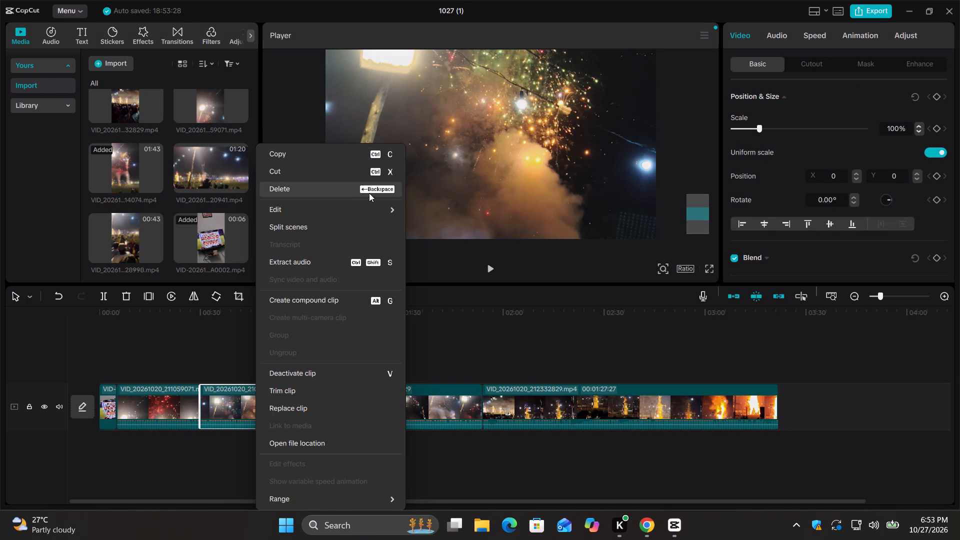
click(369, 193)
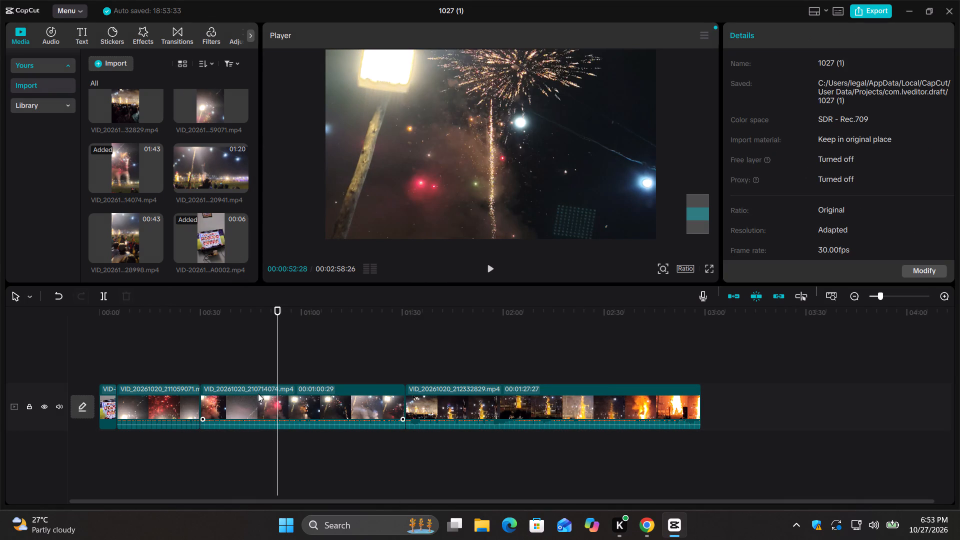
Split the remaining VID_20261020_210714074.mp4 clip at 00:00:58:14 and delete the piece before the cut.
click(258, 393)
click(484, 266)
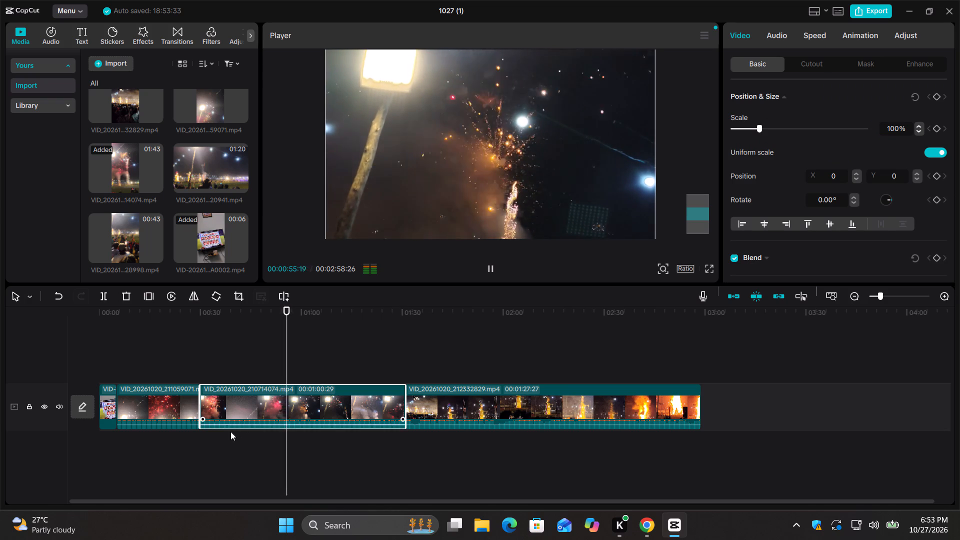
click(221, 405)
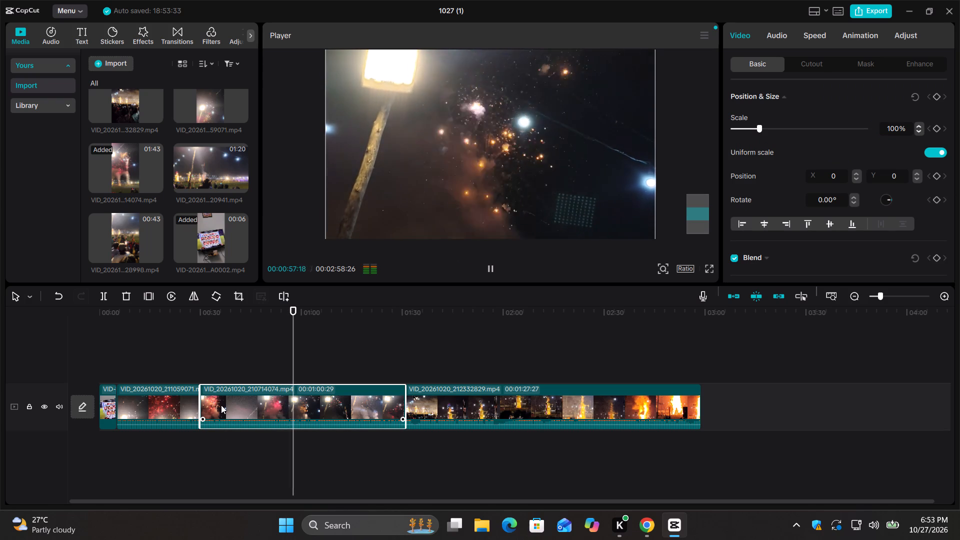
right_click(221, 405)
click(221, 405)
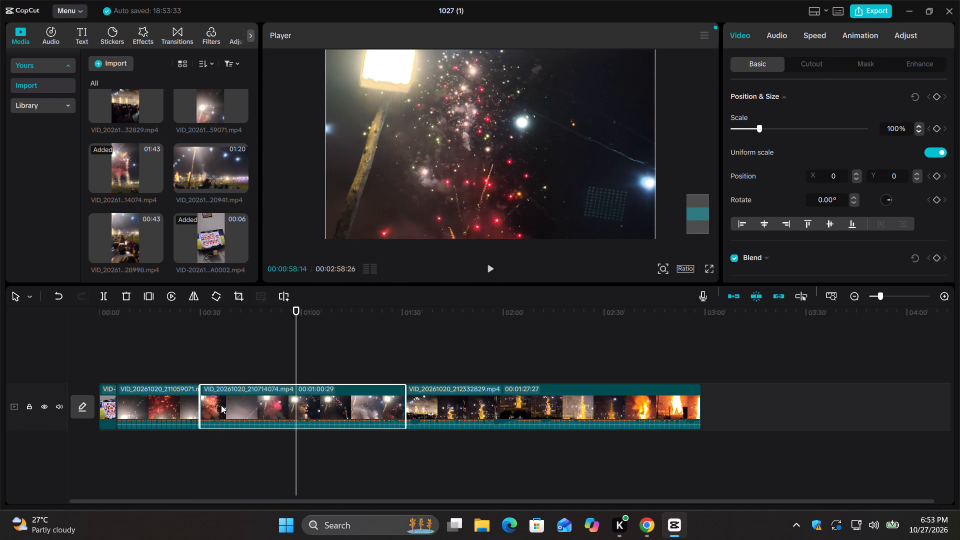
key(ctrl+b)
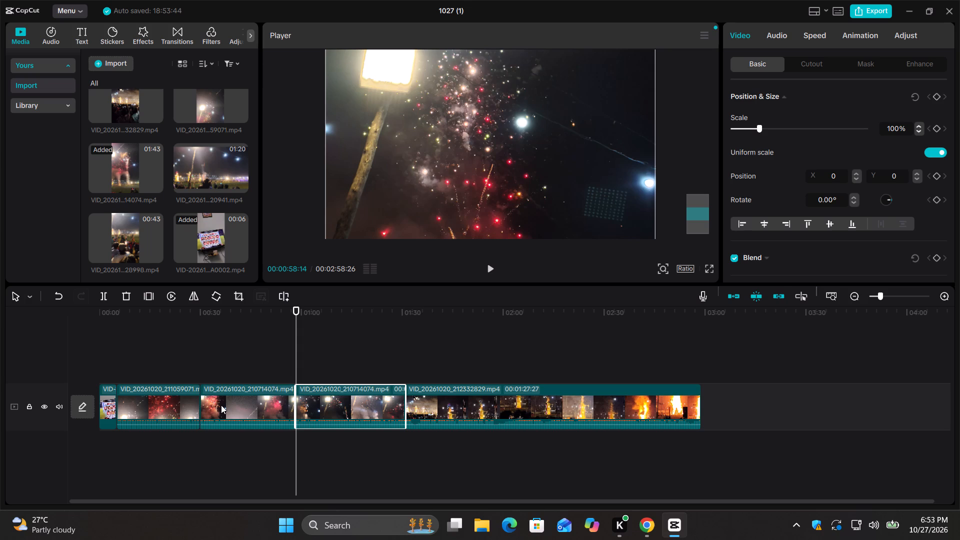
click(236, 408)
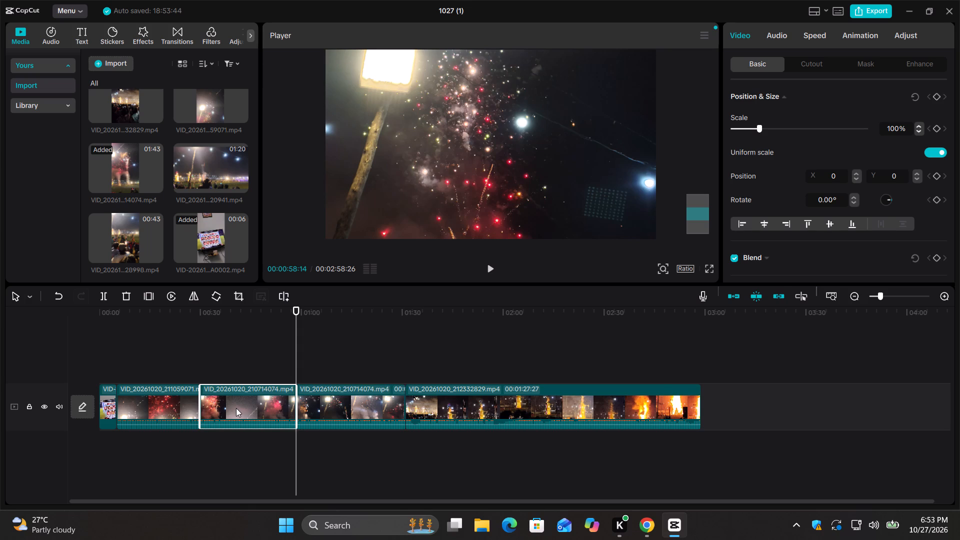
key(BackSpace)
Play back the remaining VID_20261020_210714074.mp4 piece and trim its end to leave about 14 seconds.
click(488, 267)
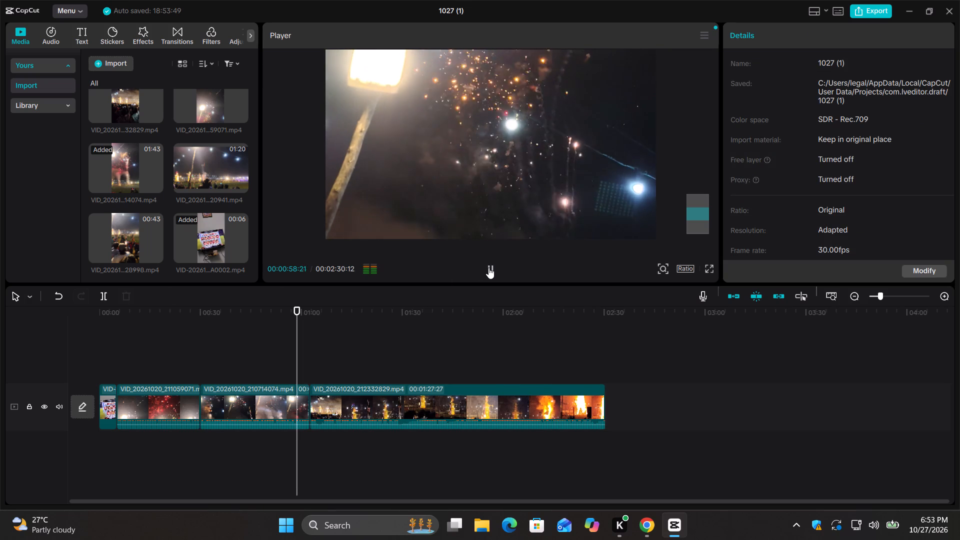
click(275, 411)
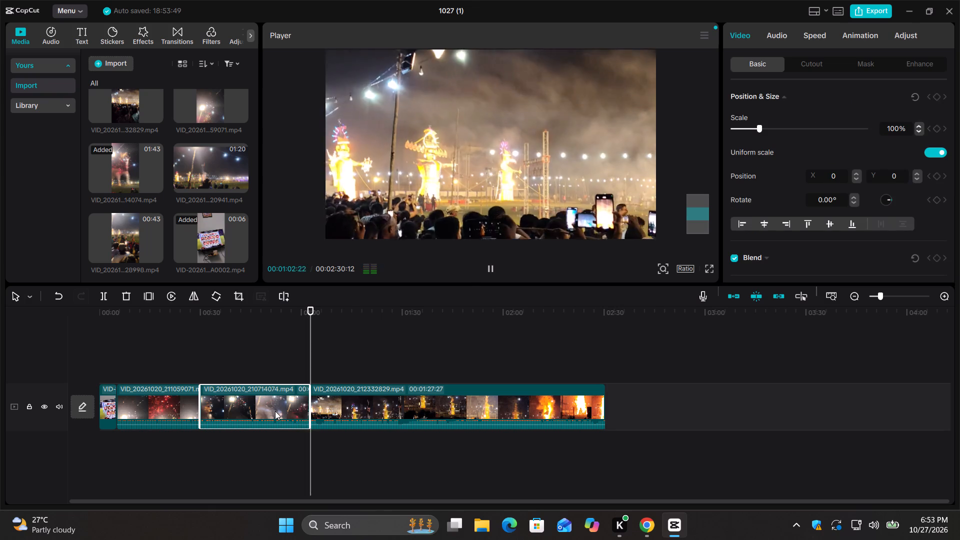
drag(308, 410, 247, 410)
Delete the remaining VID_20261020_210714074.mp4 piece from the timeline.
click(238, 408)
right_click(238, 408)
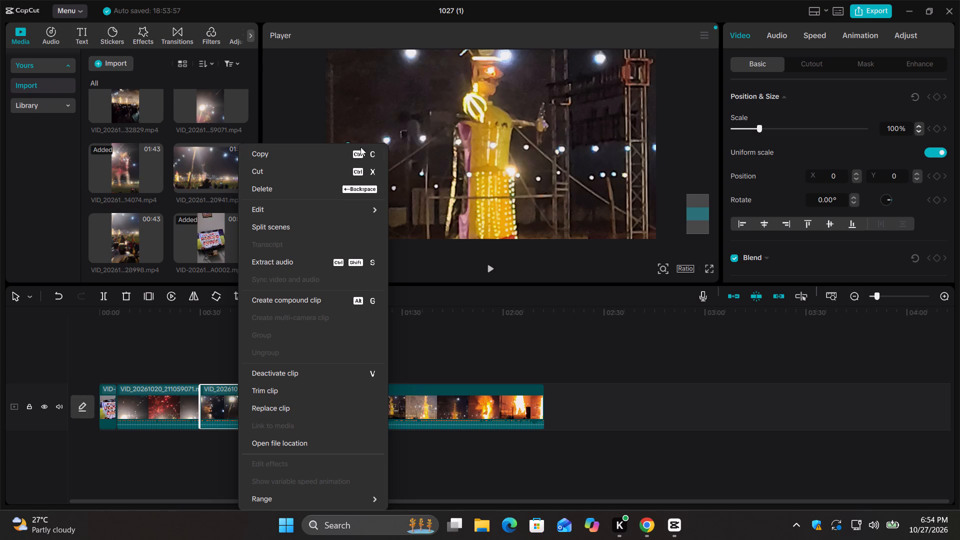
click(327, 195)
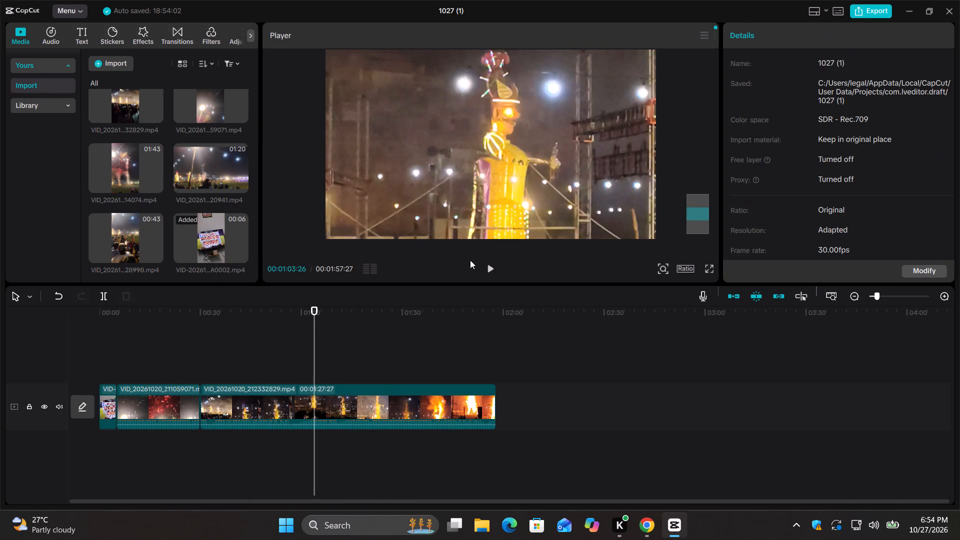
Preview the festival clip briefly, then return the playhead to 00:00:00:00 and play the sequence from the team line-up clip.
drag(482, 272, 488, 271)
click(488, 271)
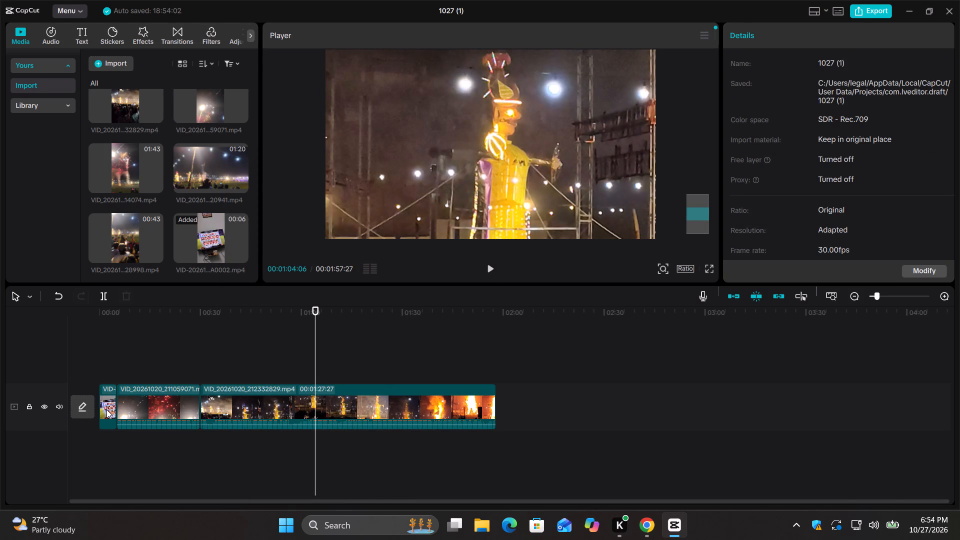
click(106, 409)
click(486, 270)
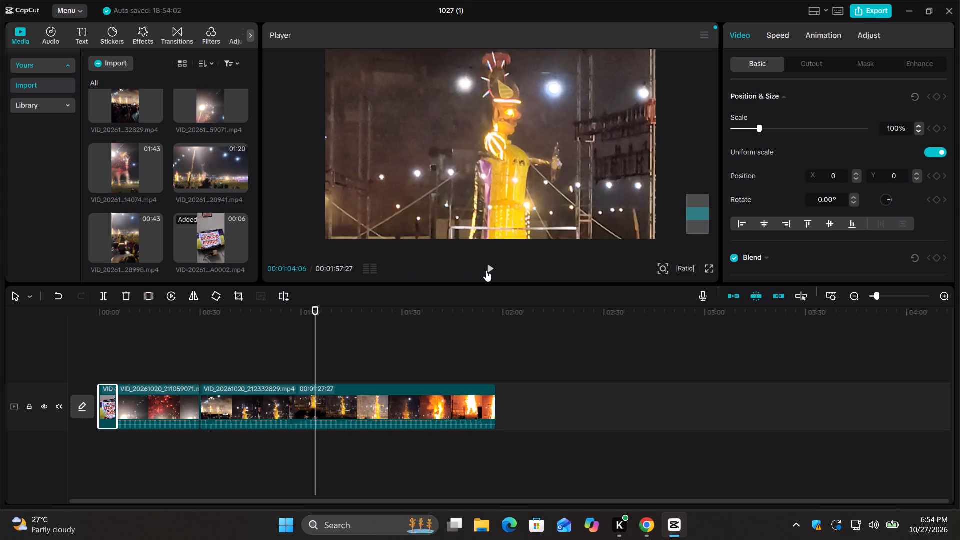
click(323, 308)
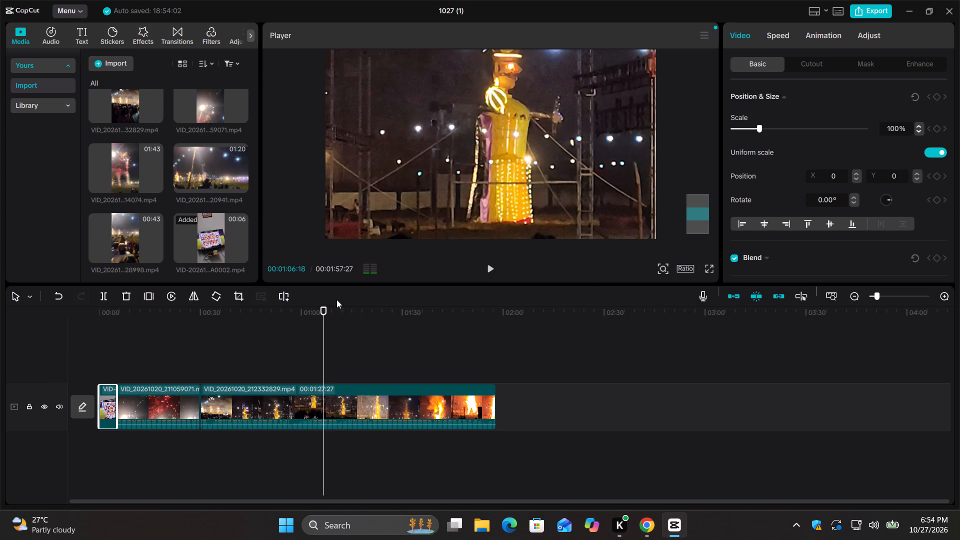
drag(323, 309, 51, 345)
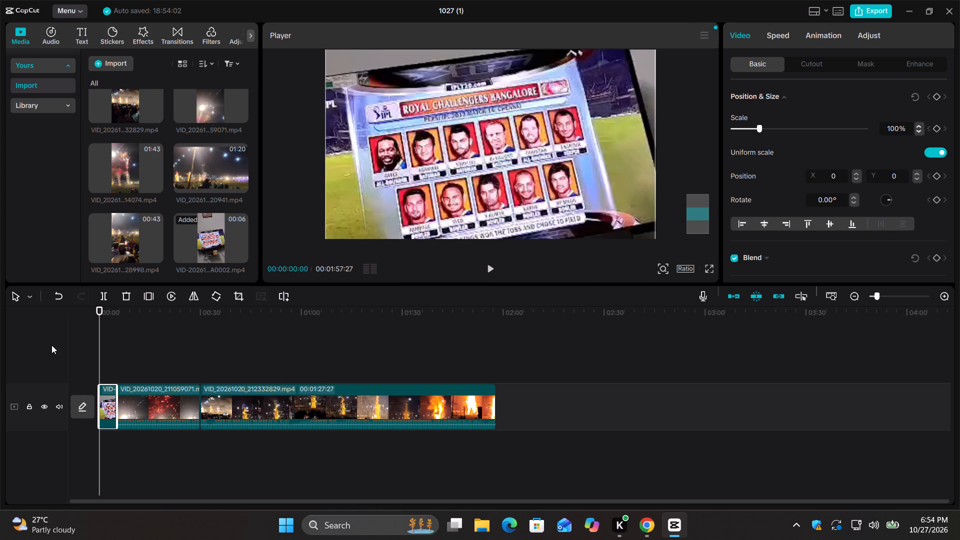
click(493, 278)
click(492, 274)
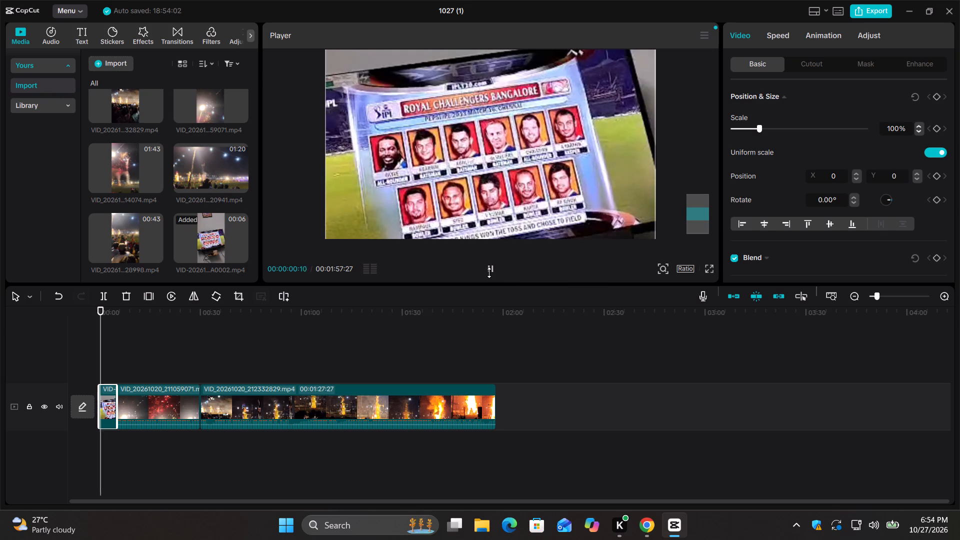
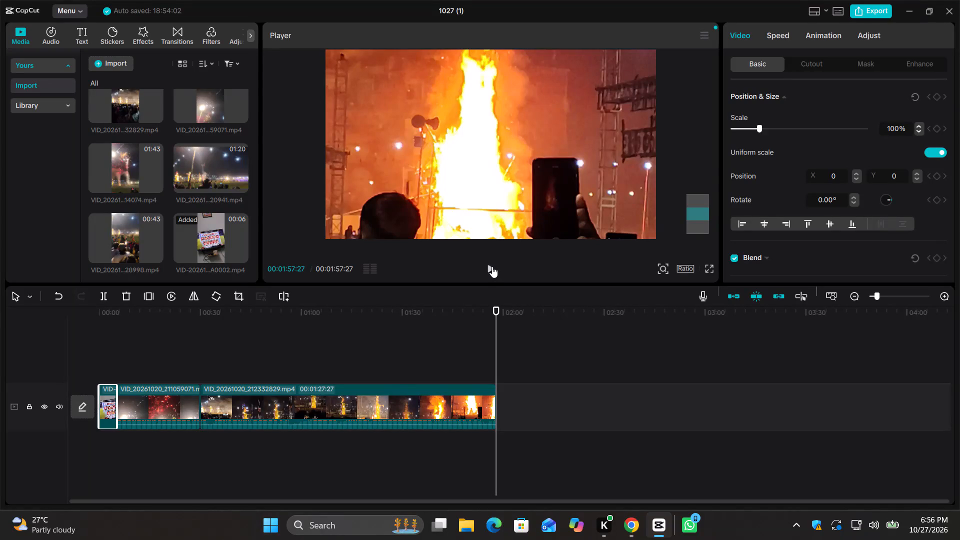
Play the assembled sequence again from its beginning to review the full edit.
click(492, 266)
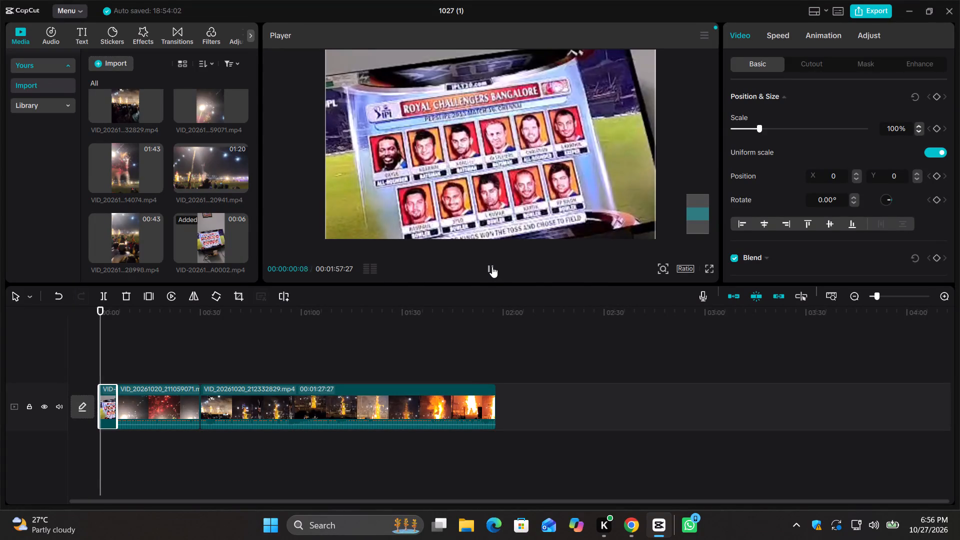
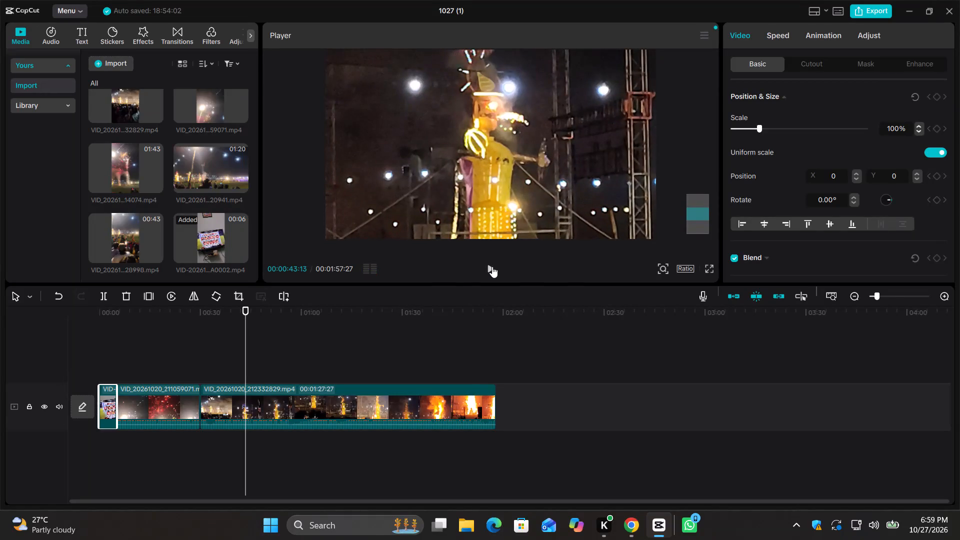
Continue playing the sequence from 00:00:43:13 to review the effigy footage.
click(492, 266)
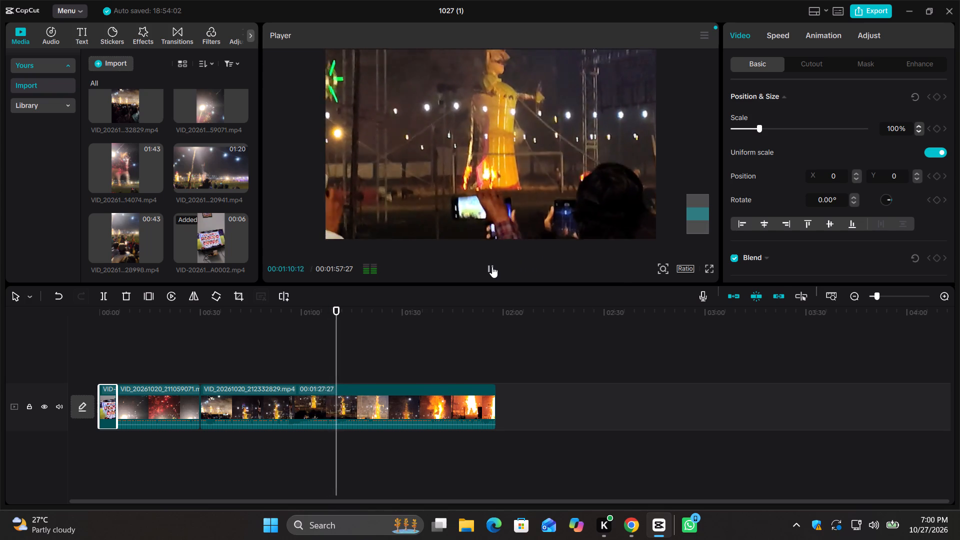
scroll(533, 184, up, 2)
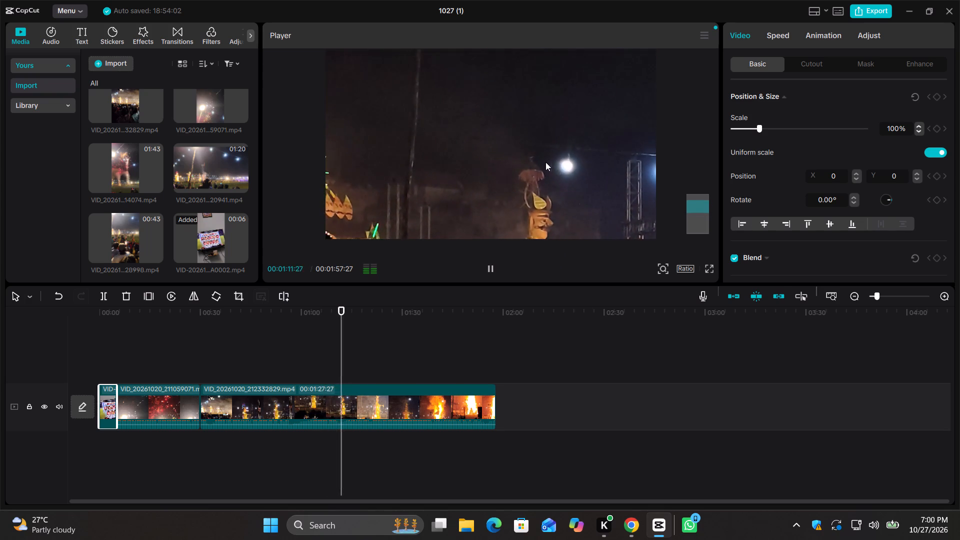
ctrl+scroll(548, 160, down, 3)
scroll(548, 160, down, 2)
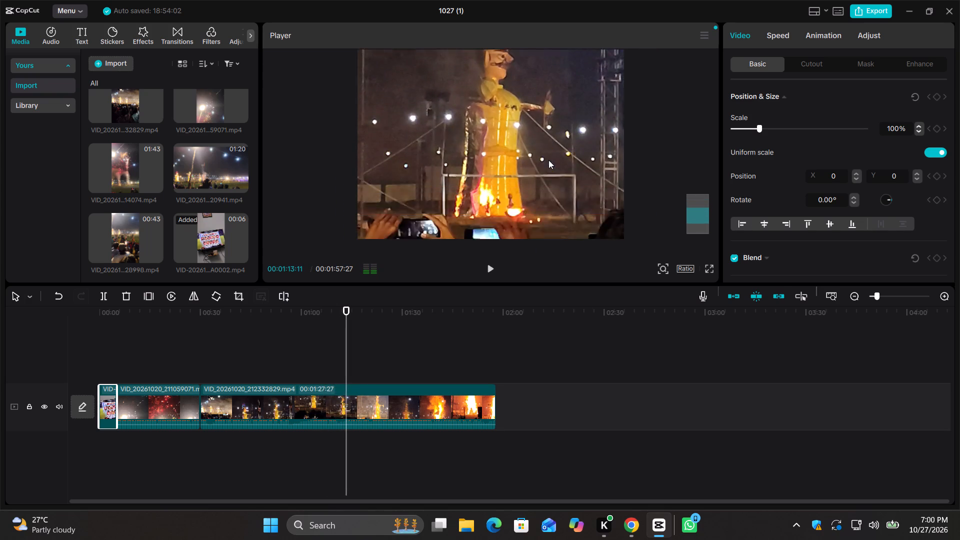
scroll(216, 207, down, 1)
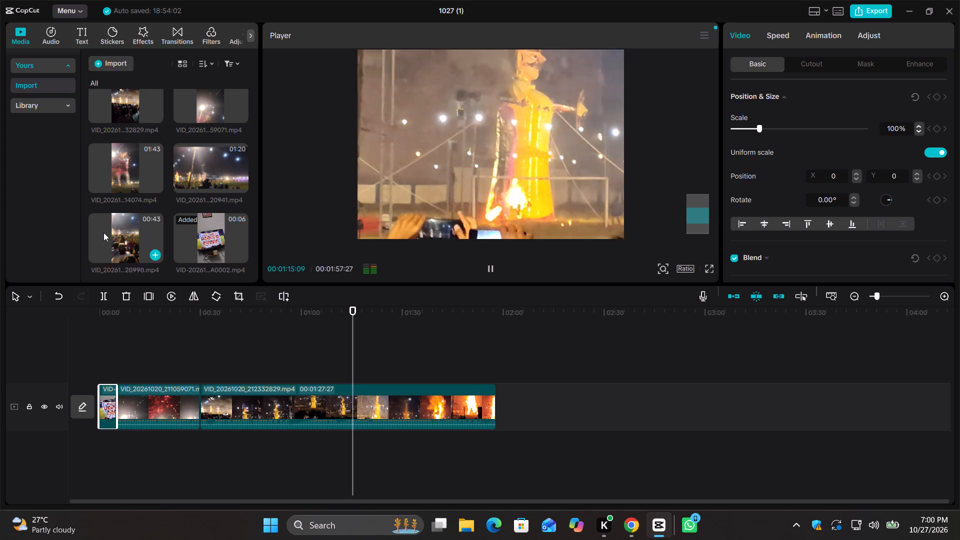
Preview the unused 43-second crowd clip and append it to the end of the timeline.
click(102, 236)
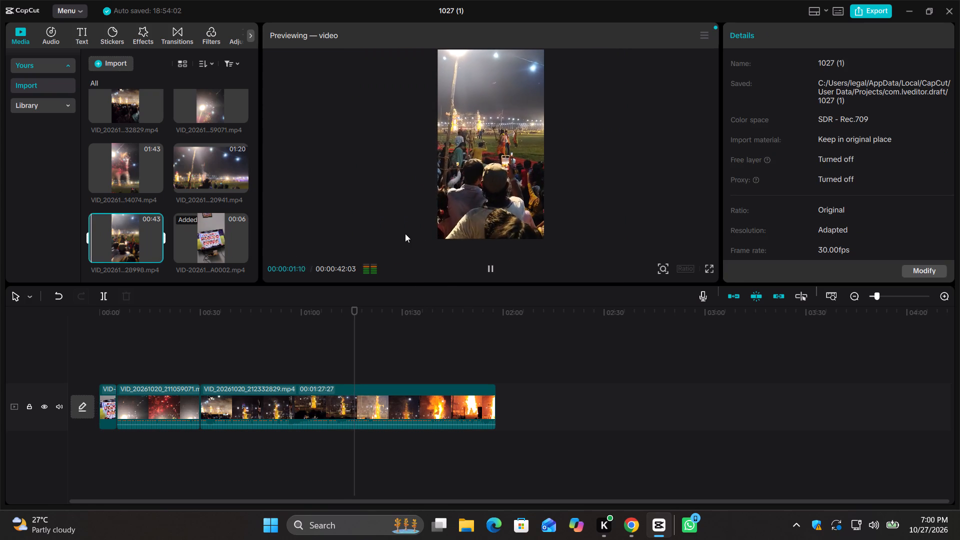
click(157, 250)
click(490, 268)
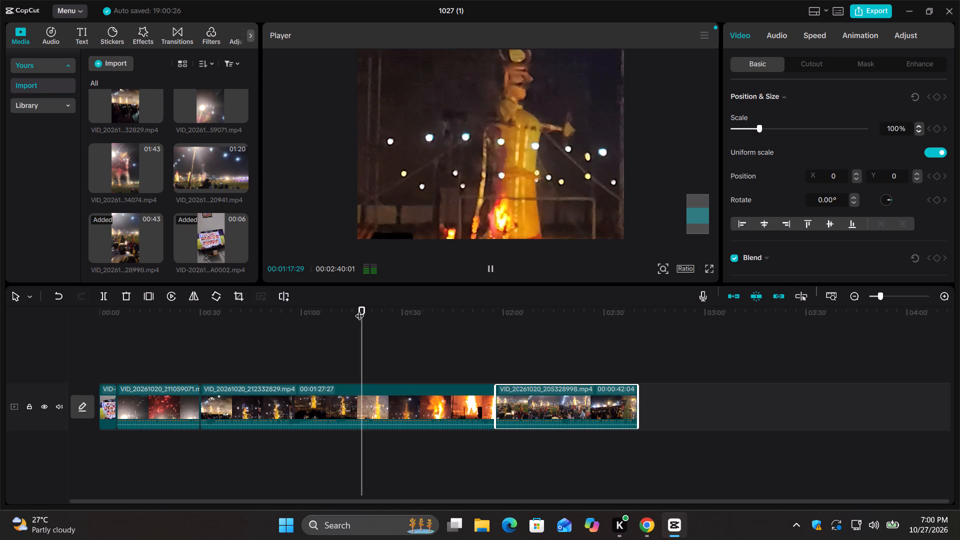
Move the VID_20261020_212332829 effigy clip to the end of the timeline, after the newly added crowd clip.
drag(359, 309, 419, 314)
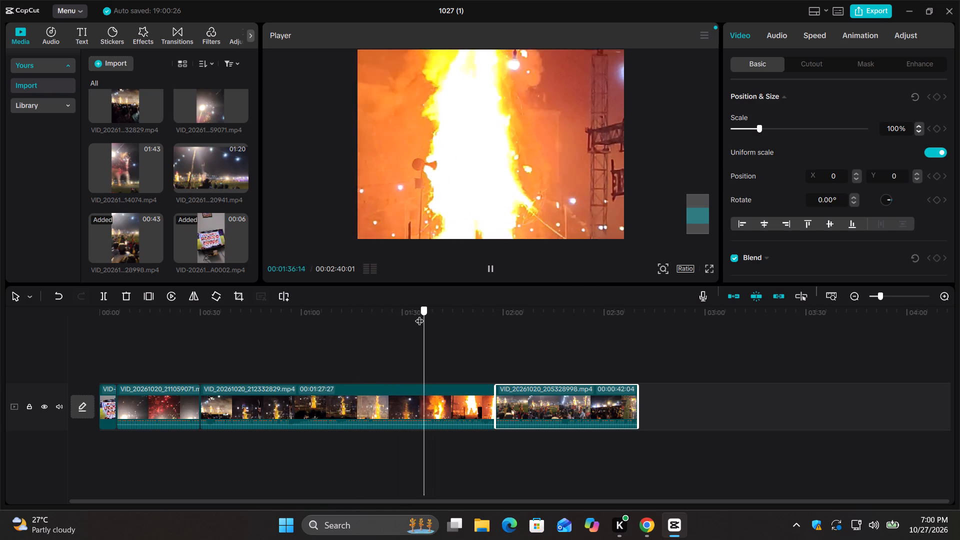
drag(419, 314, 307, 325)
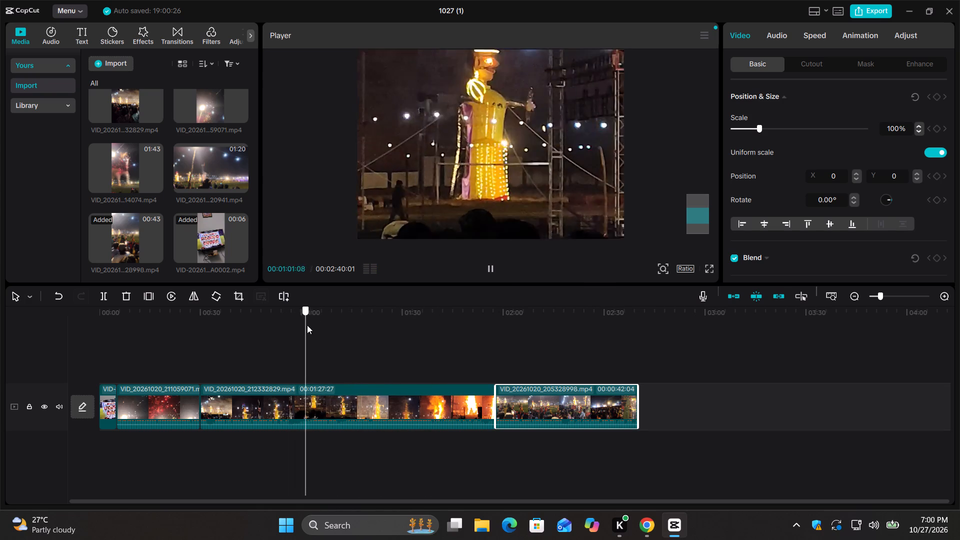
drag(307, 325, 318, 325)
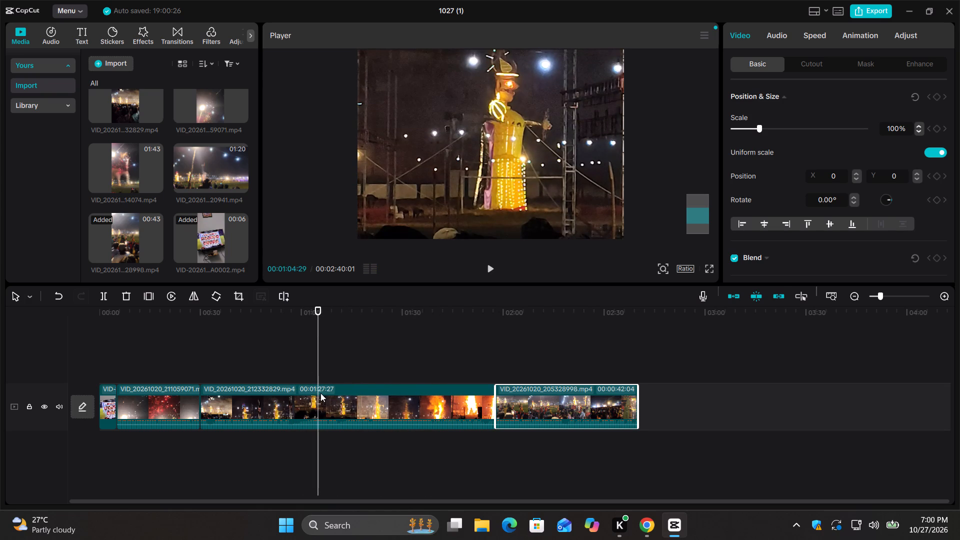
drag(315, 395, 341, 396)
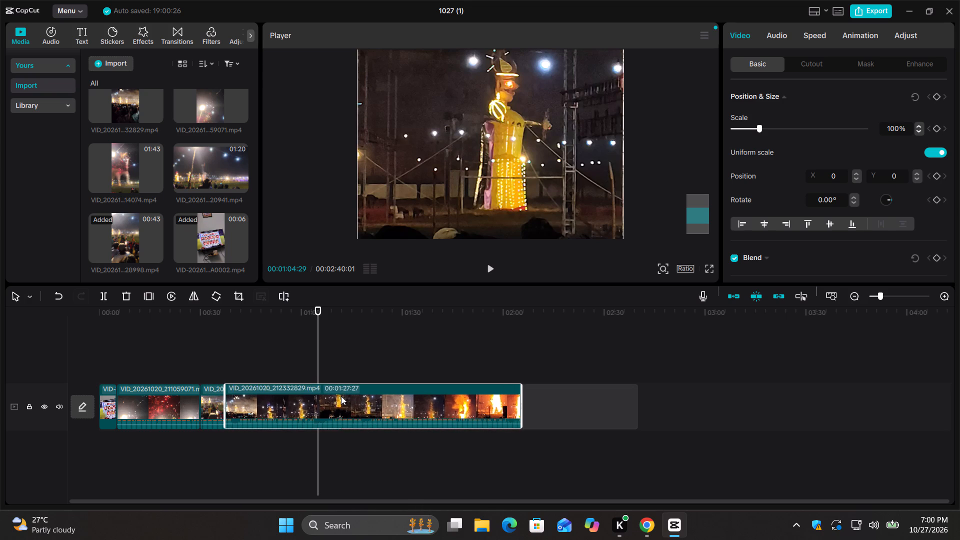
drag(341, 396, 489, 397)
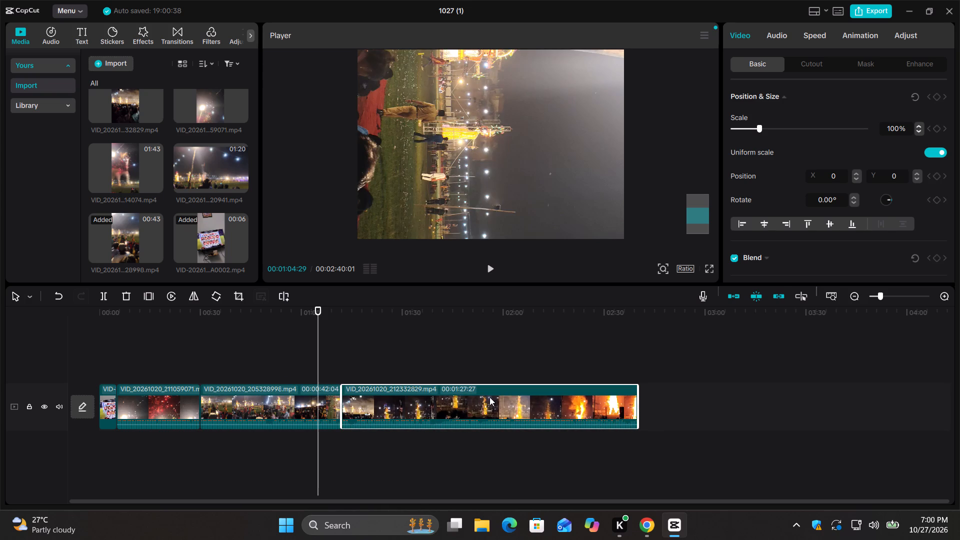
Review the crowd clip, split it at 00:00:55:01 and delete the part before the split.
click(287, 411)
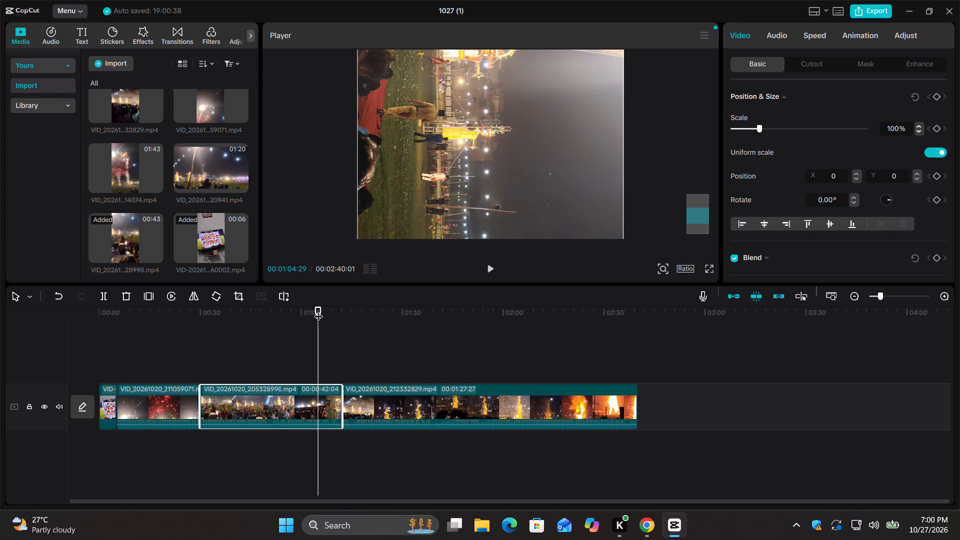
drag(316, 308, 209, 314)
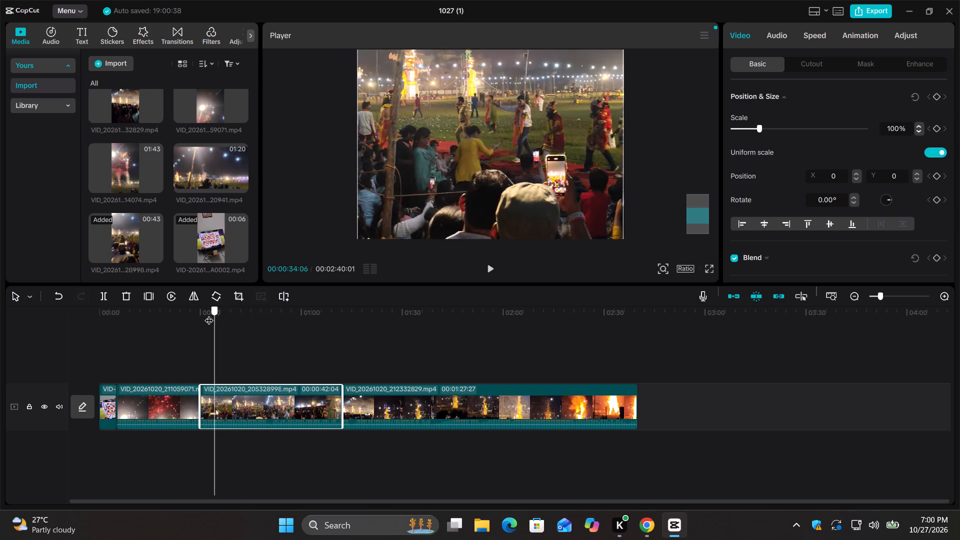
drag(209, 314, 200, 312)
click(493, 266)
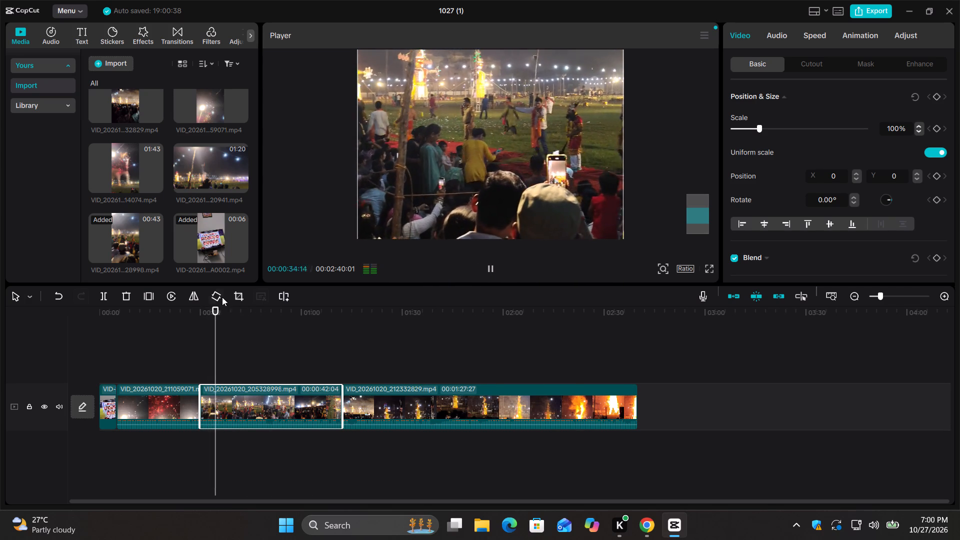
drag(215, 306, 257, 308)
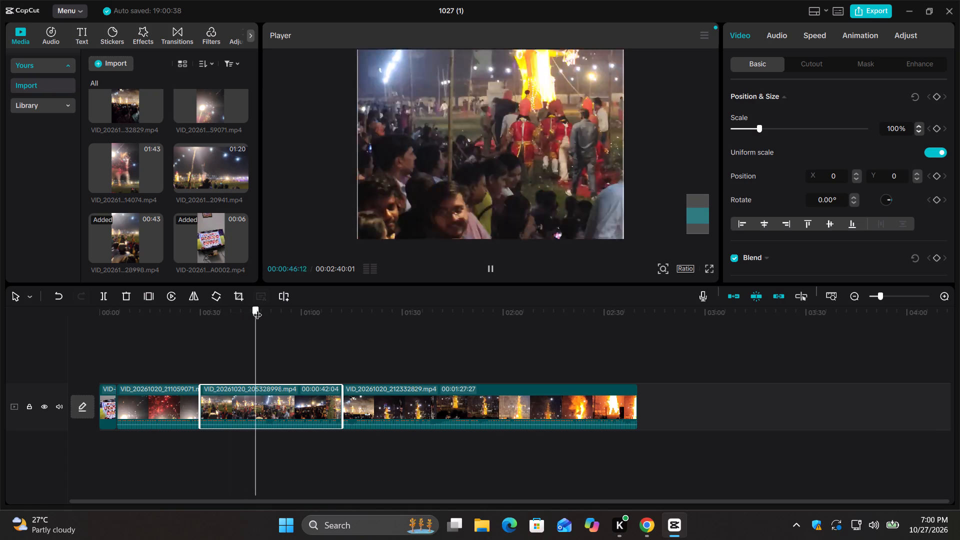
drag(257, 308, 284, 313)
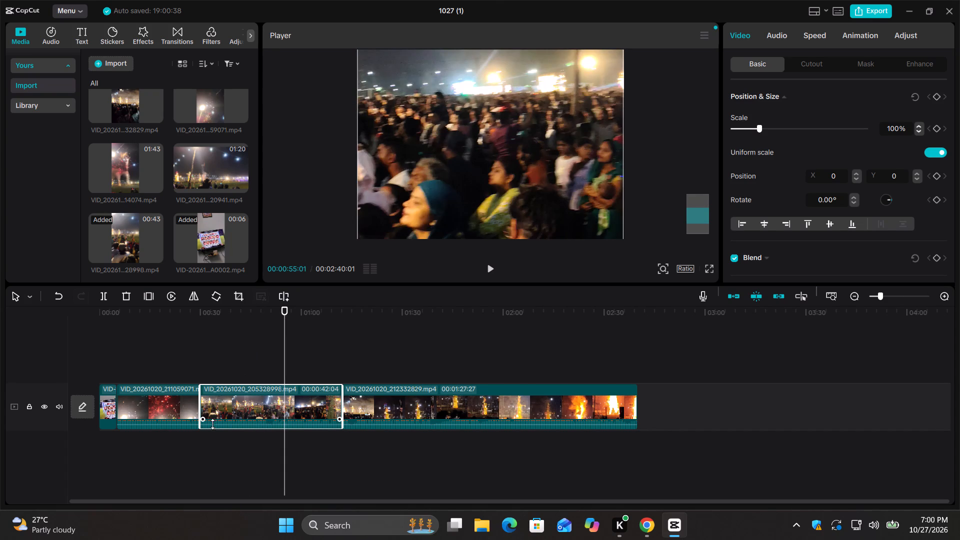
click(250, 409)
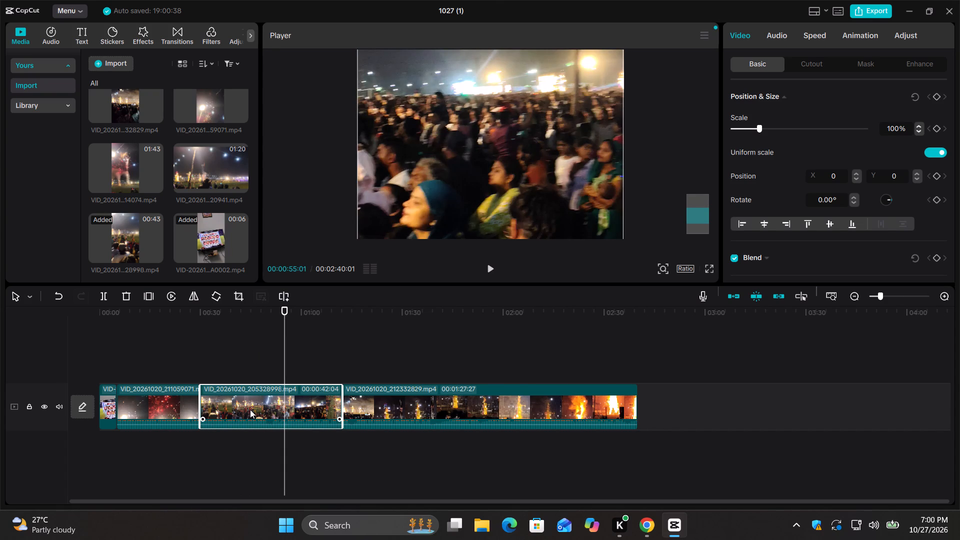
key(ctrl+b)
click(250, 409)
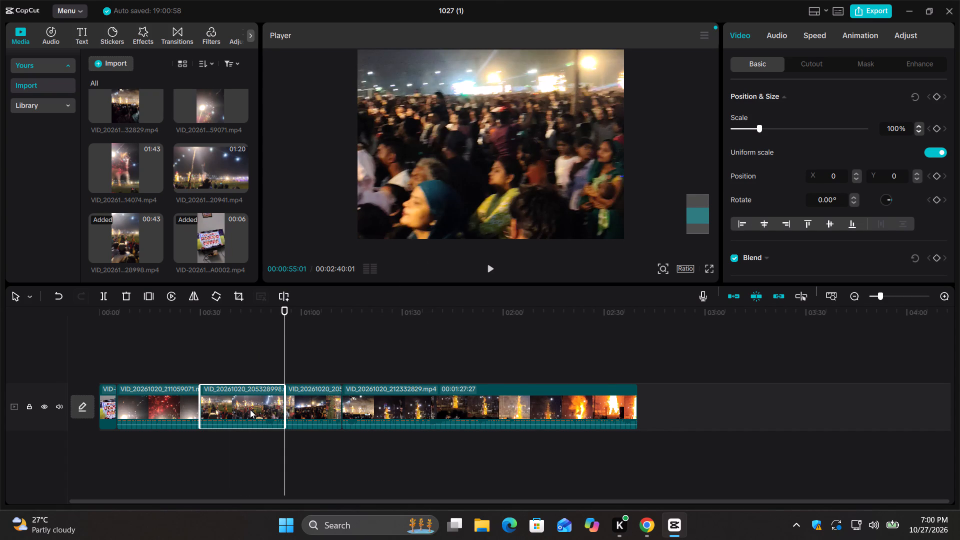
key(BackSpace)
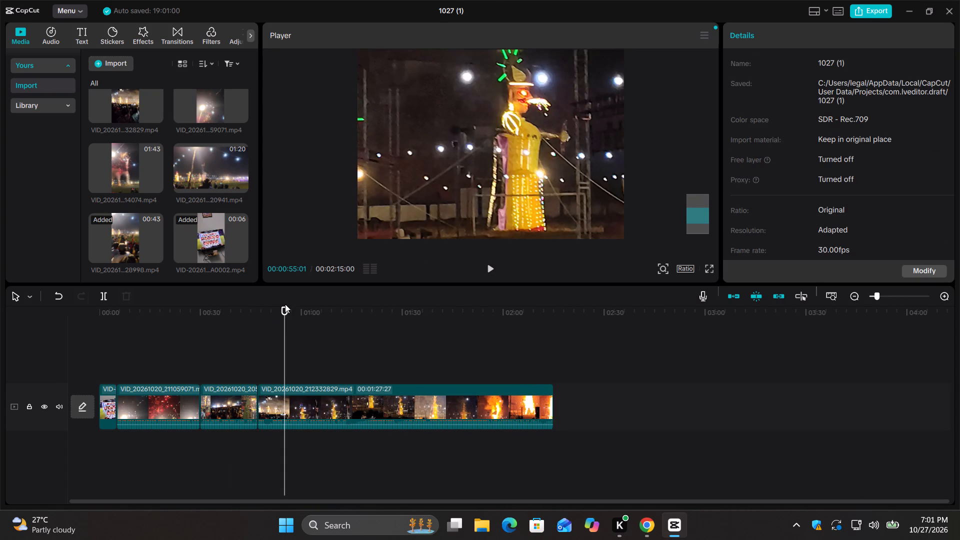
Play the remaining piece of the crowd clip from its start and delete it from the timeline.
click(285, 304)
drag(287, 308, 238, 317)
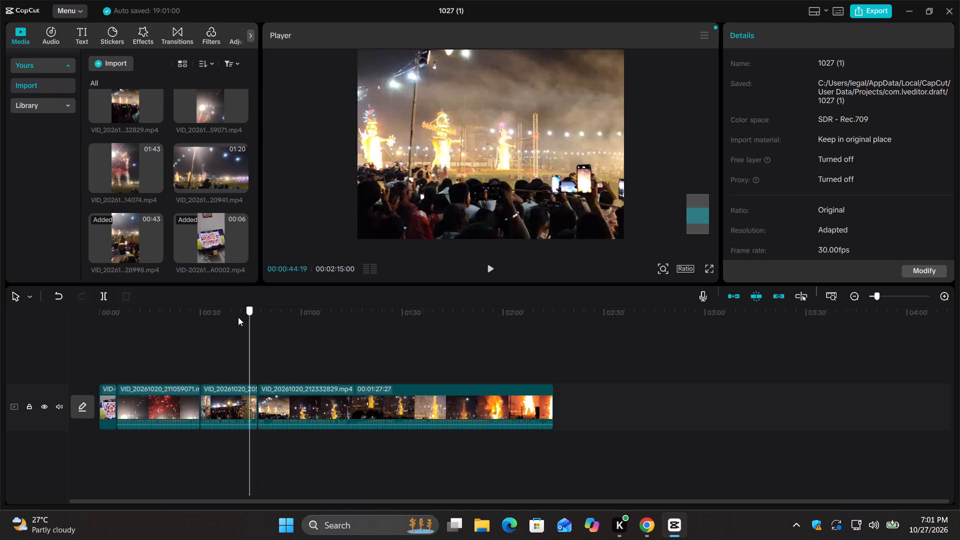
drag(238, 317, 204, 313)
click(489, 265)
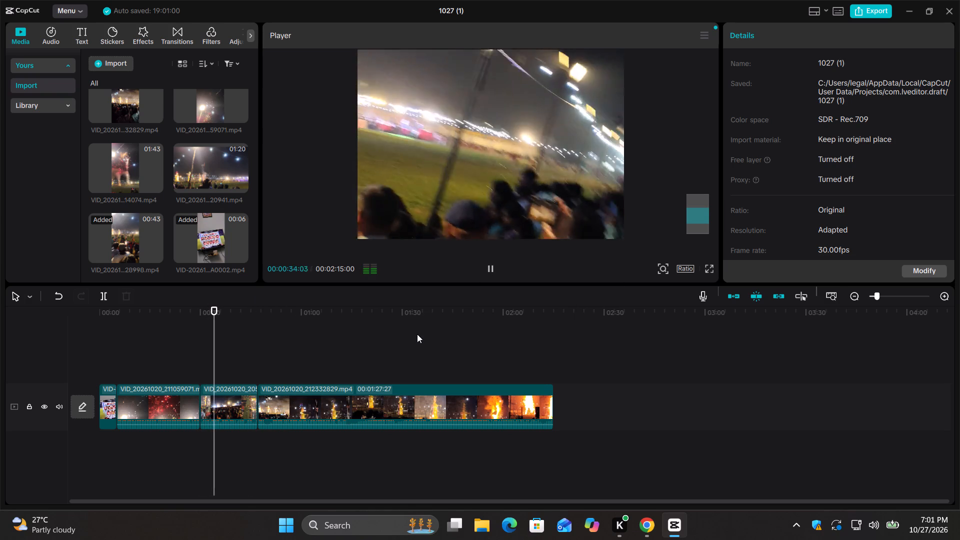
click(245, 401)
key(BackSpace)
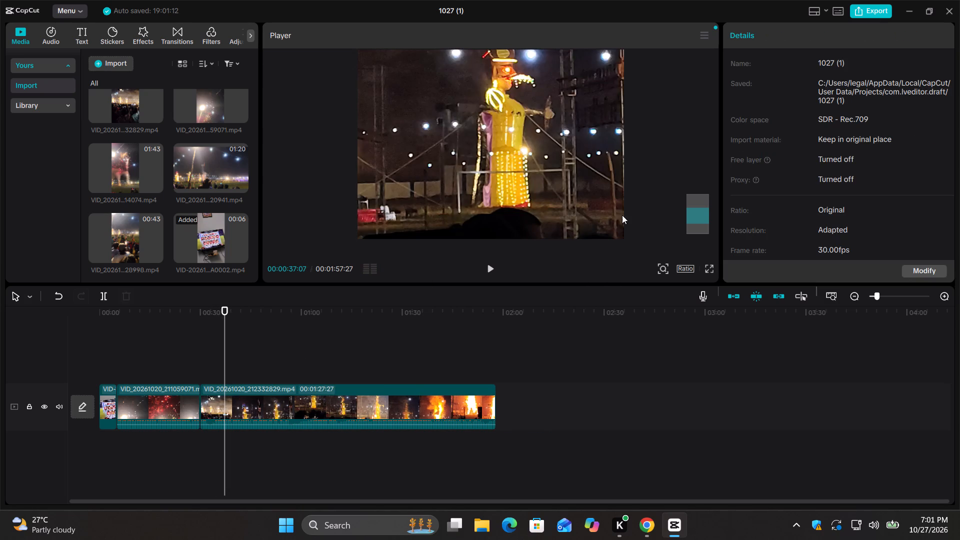
Play on through the effigy clip and split it at 00:01:13:27, where the effigy is burning at its base.
click(491, 270)
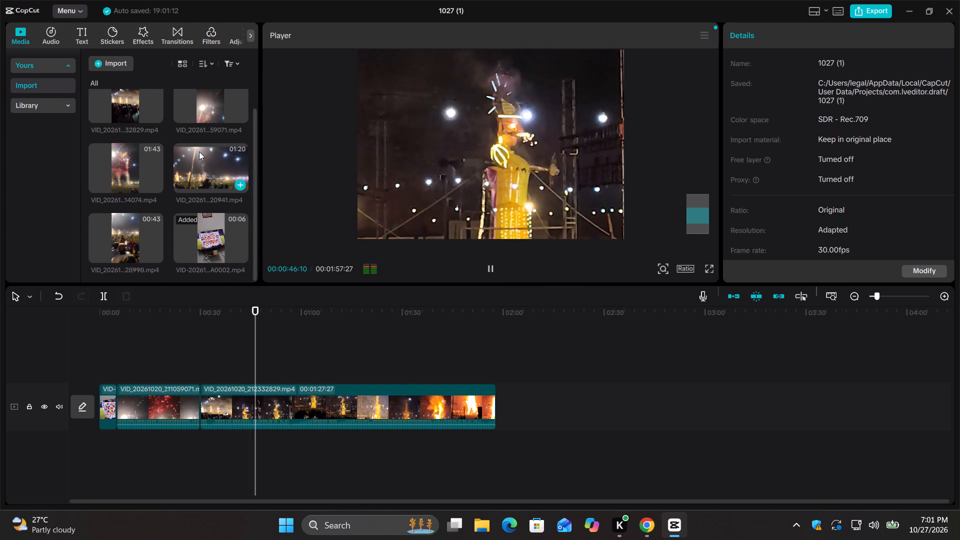
scroll(199, 151, up, 8)
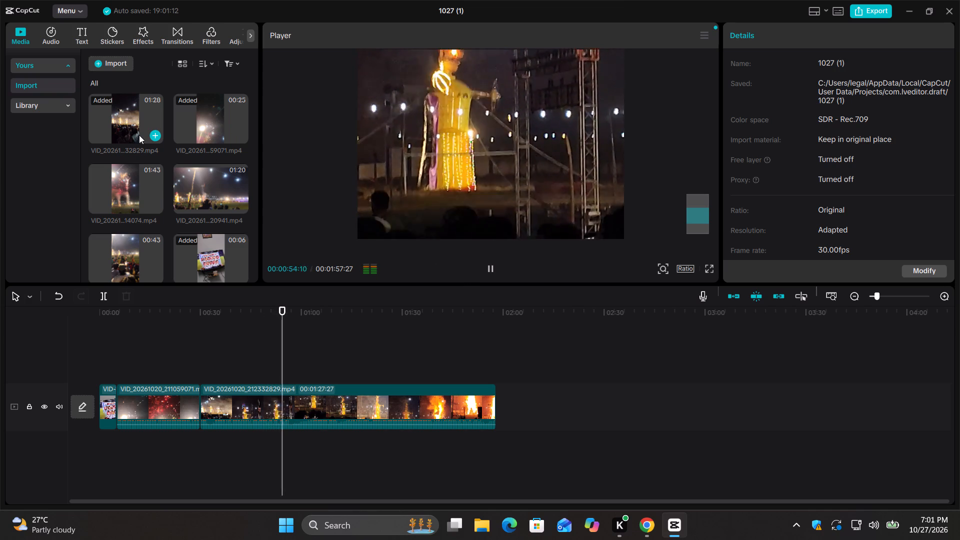
click(351, 402)
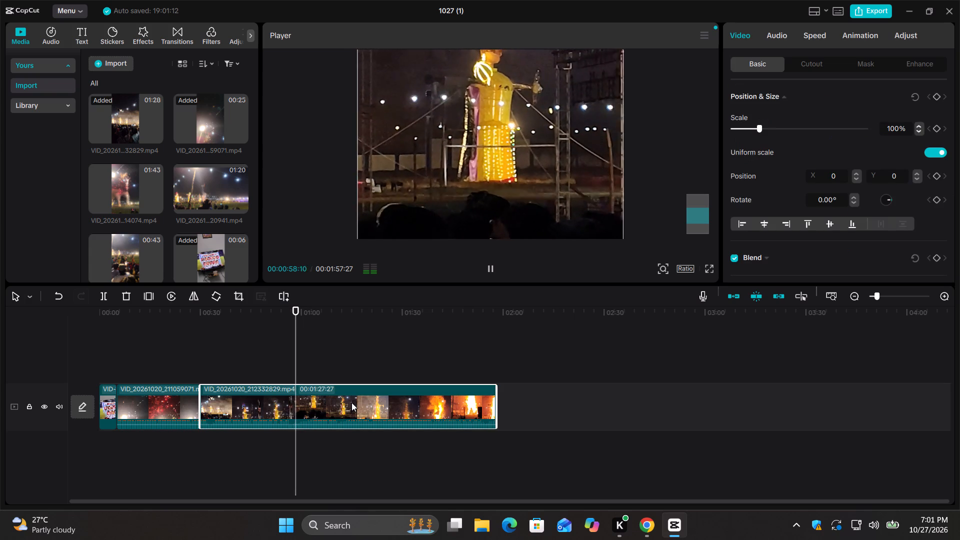
double_click(351, 402)
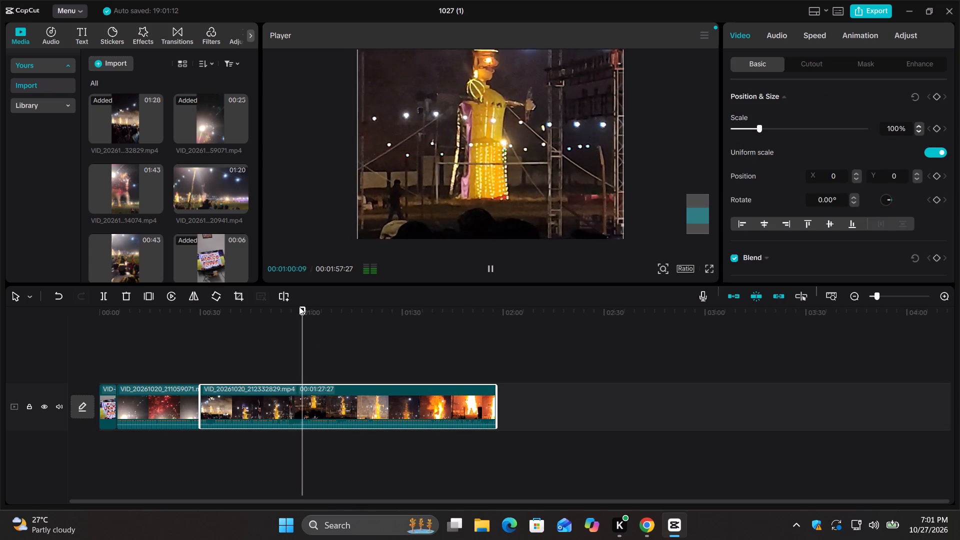
drag(299, 307, 348, 314)
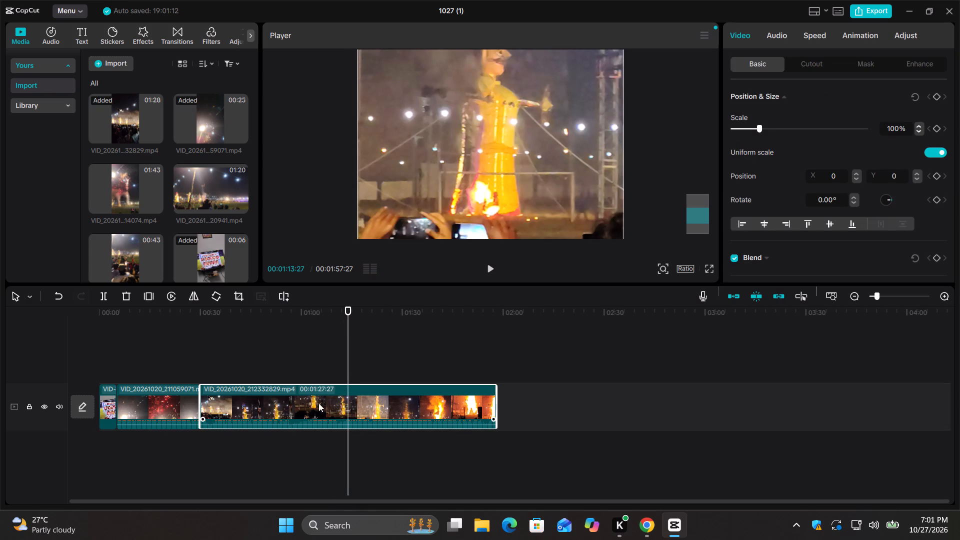
click(318, 403)
key(ctrl+b)
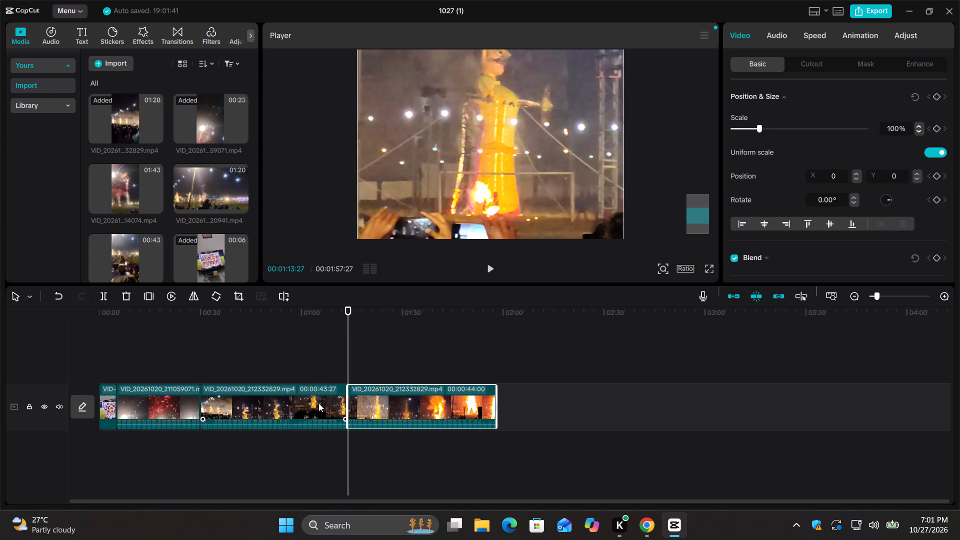
Split the effigy clip's first part at 00:01:01:12 and delete the section between the two cuts.
click(324, 403)
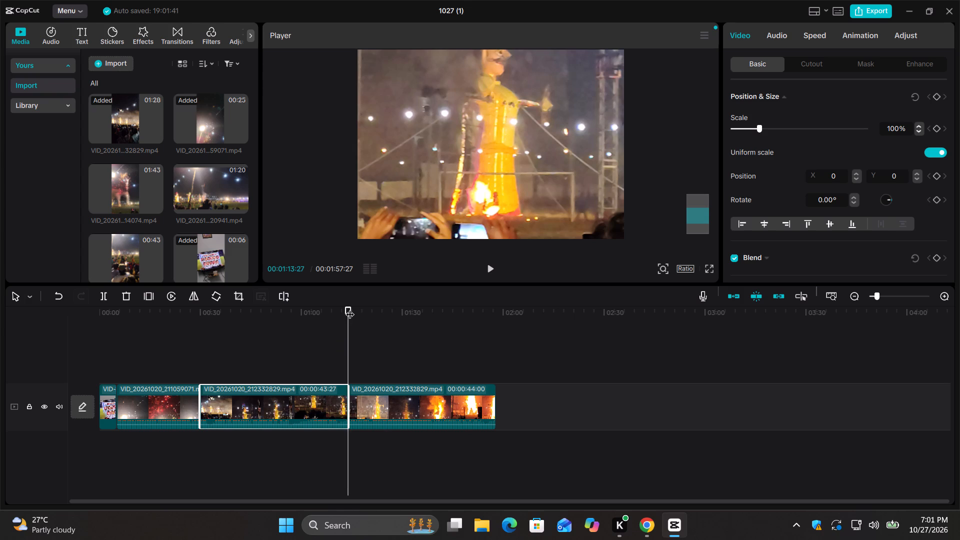
click(346, 305)
drag(346, 304, 347, 309)
drag(347, 309, 310, 312)
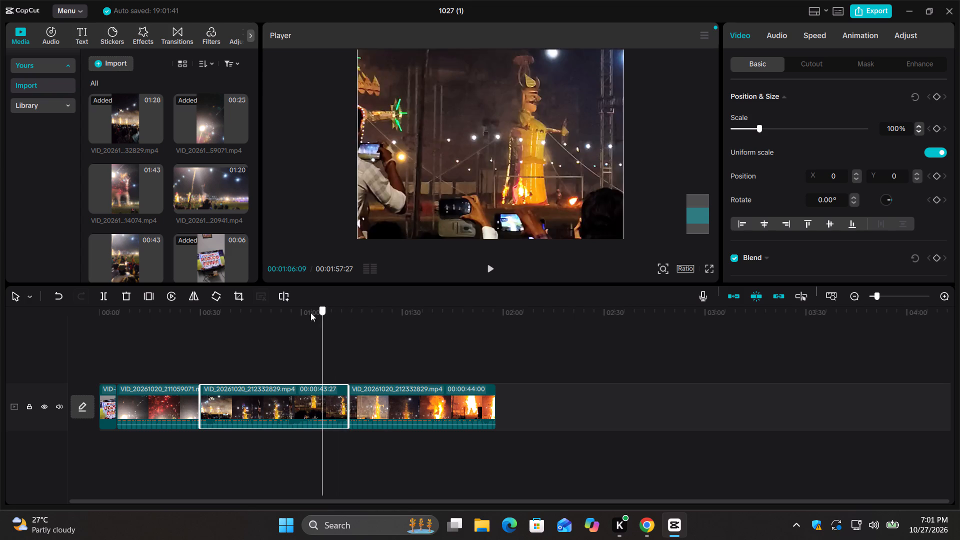
drag(310, 312, 306, 312)
key(ctrl+b)
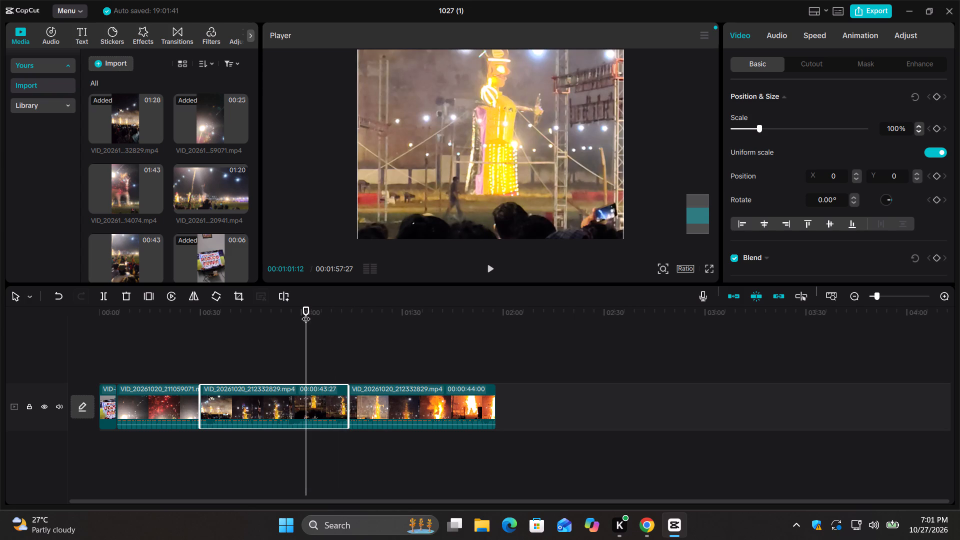
key(BackSpace)
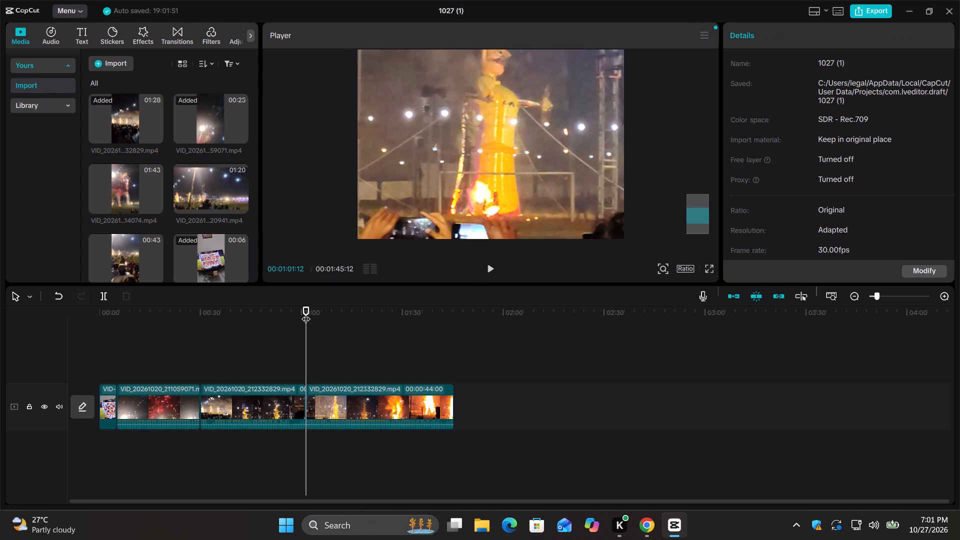
Review the effigy footage around the join, split the first part at about 00:00:45 and delete the section from there to the join.
click(489, 269)
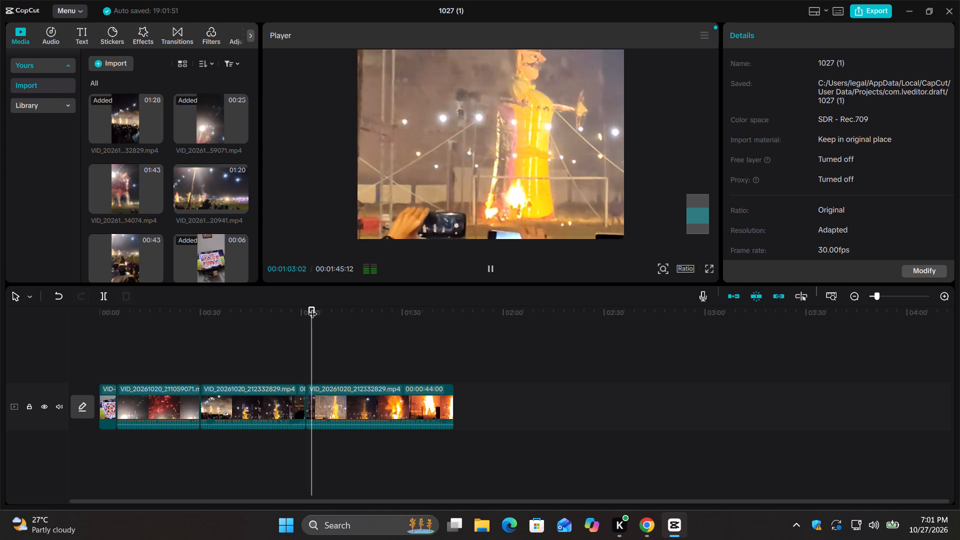
drag(312, 307, 250, 311)
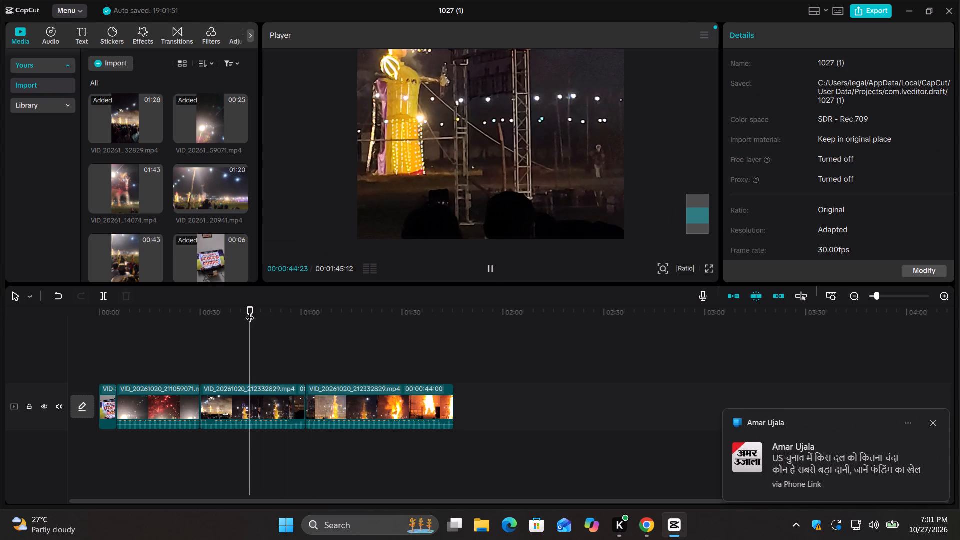
click(490, 267)
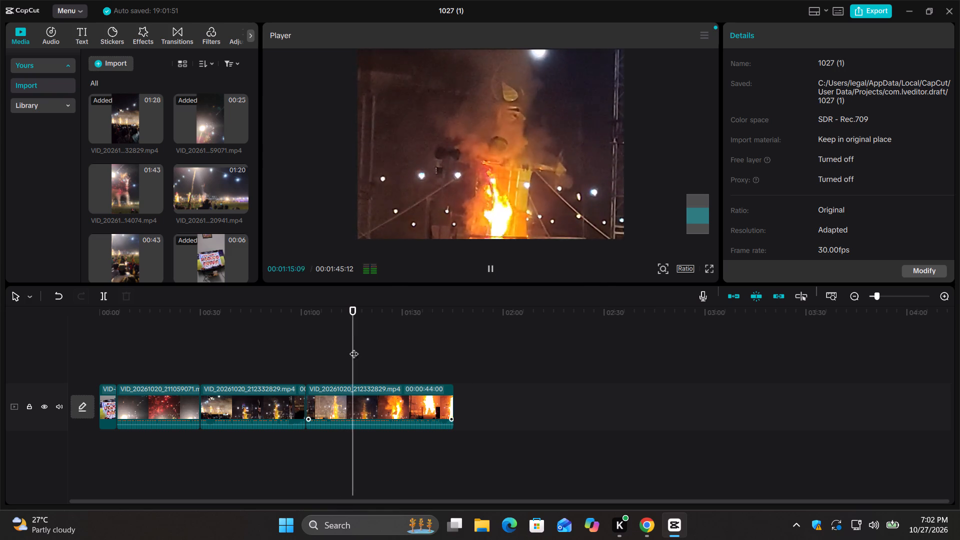
drag(354, 305, 335, 309)
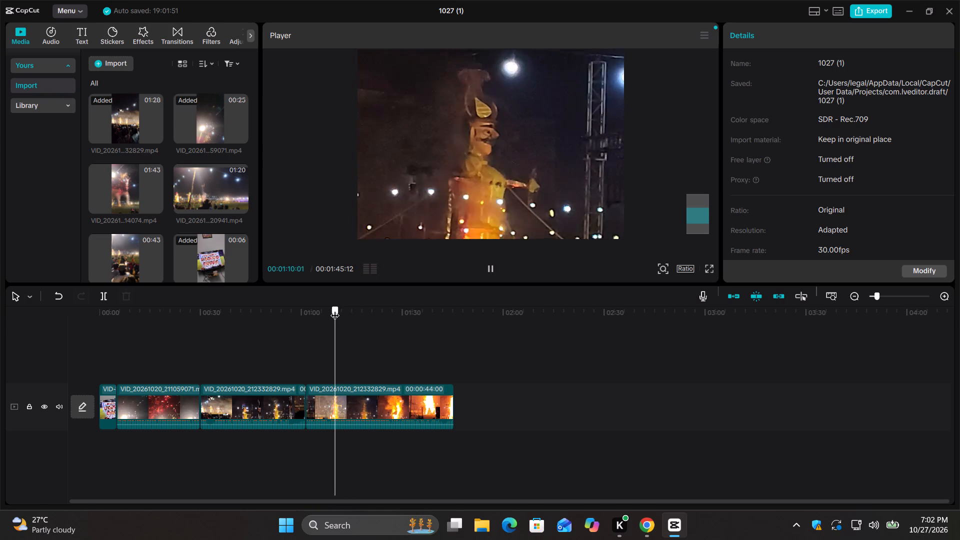
drag(335, 309, 274, 313)
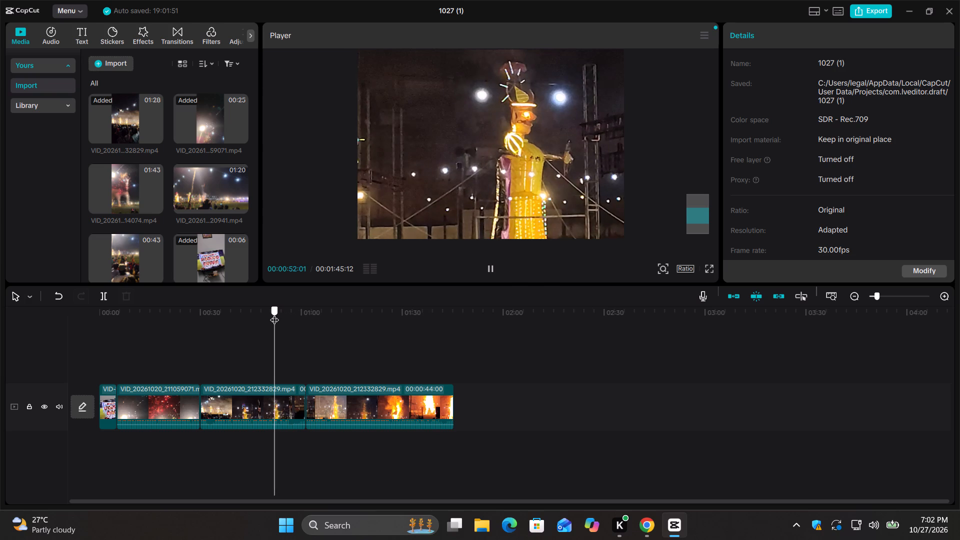
drag(274, 313, 303, 312)
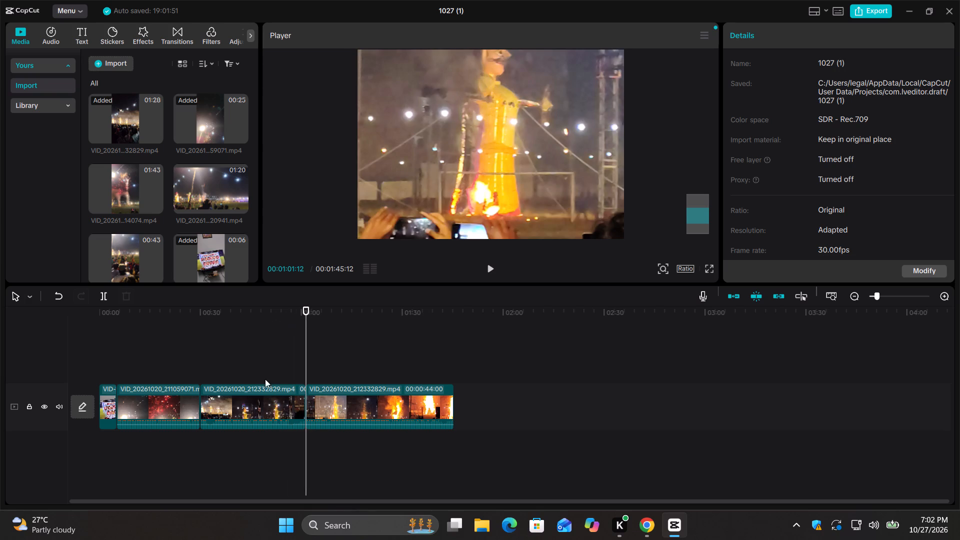
click(255, 394)
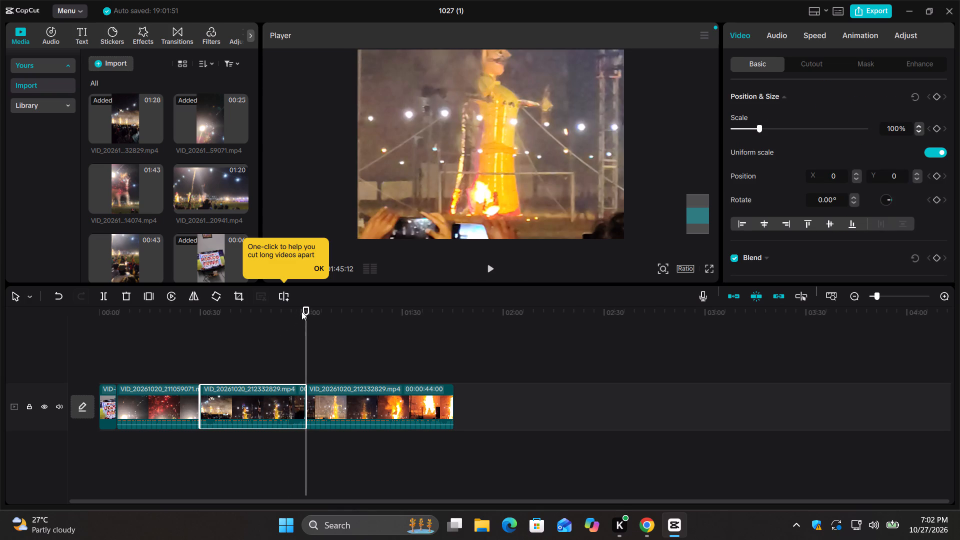
drag(301, 311, 252, 315)
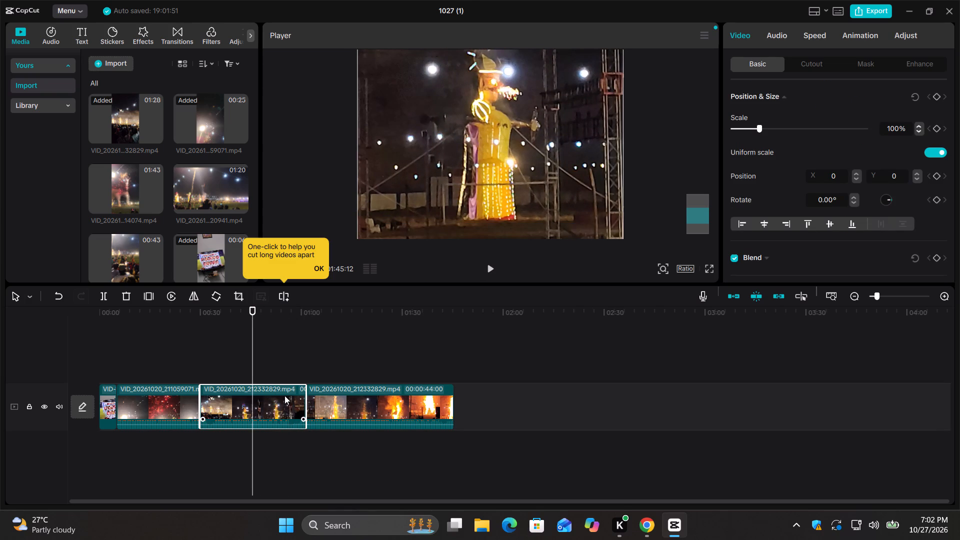
click(284, 395)
key(ctrl+b)
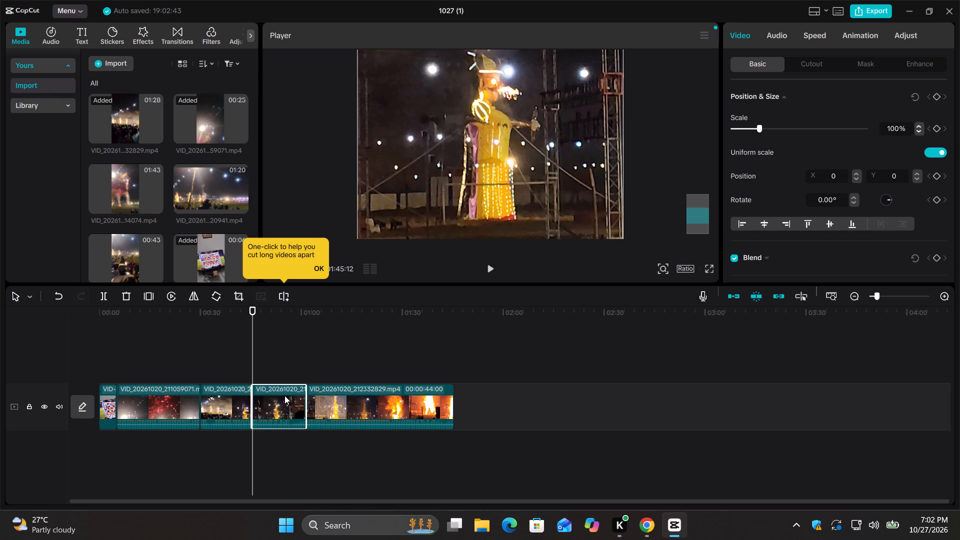
key(BackSpace)
Review the burning effigy footage after the new join and add the 01:43 fireworks clip ending in 14074.mp4 to the end of the timeline.
click(489, 273)
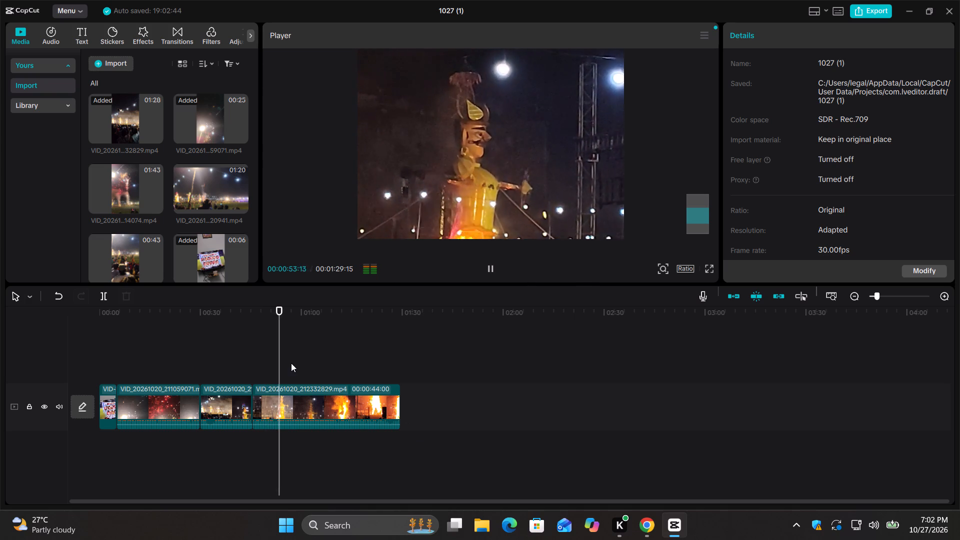
drag(282, 305, 302, 304)
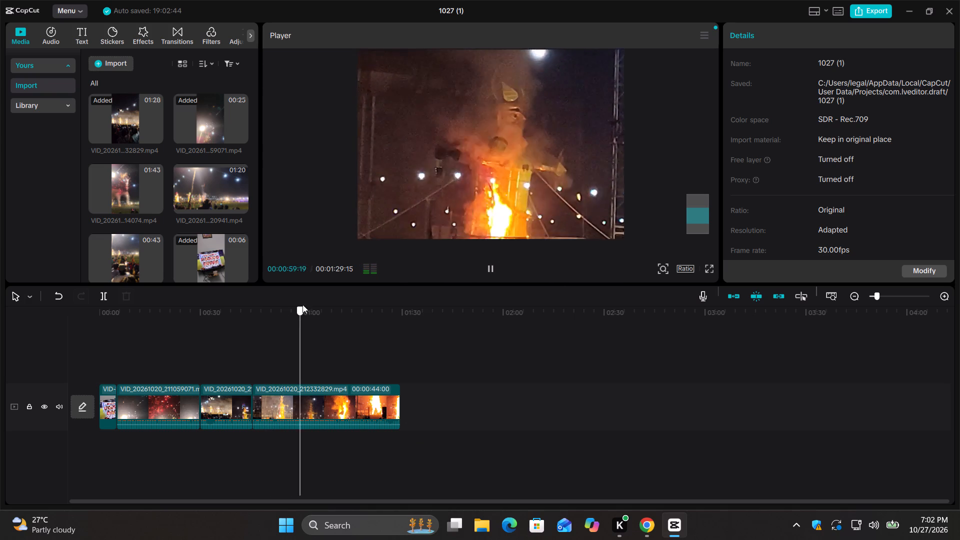
drag(302, 304, 378, 309)
scroll(174, 218, down, 1)
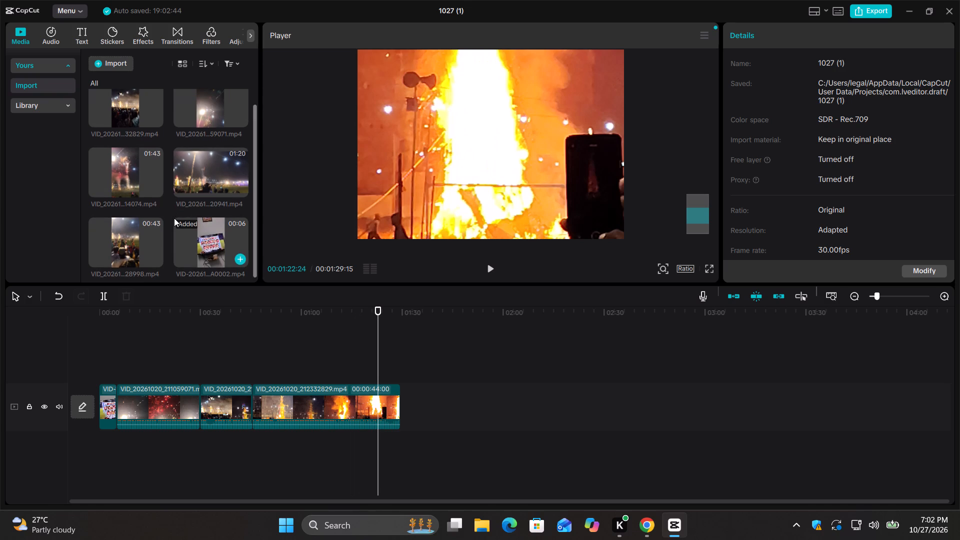
click(140, 184)
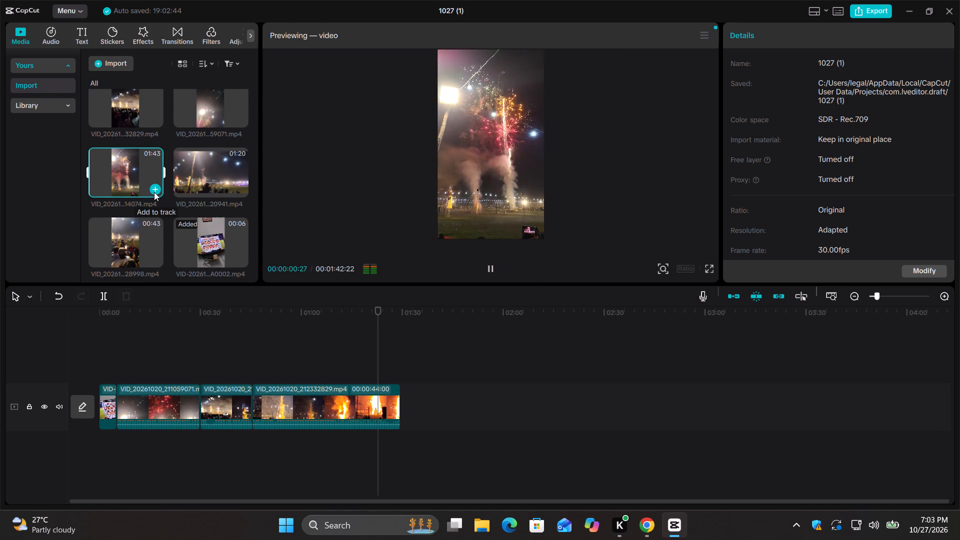
click(156, 185)
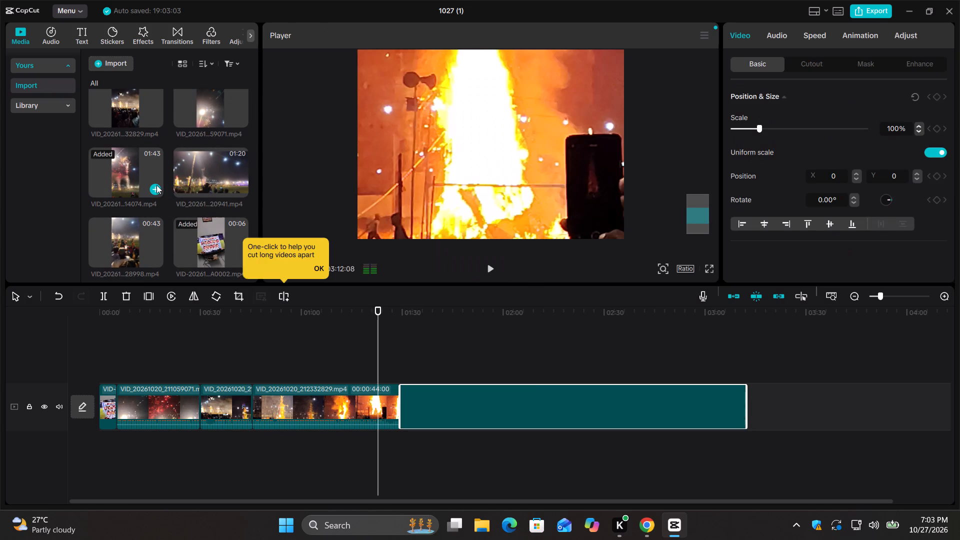
Review the newly added fireworks clip from its start to about 00:02:15 on the timeline, looking for sections to cut.
click(487, 272)
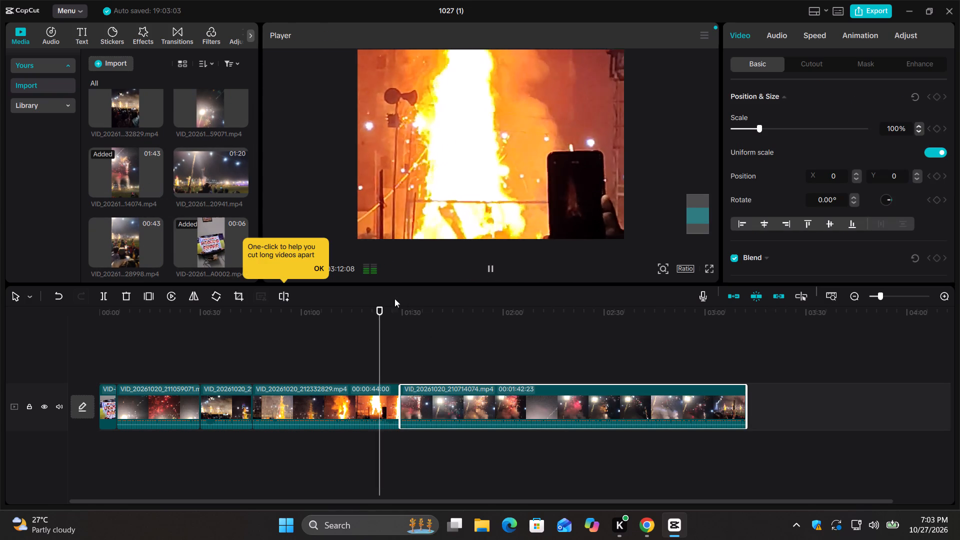
drag(378, 308, 404, 308)
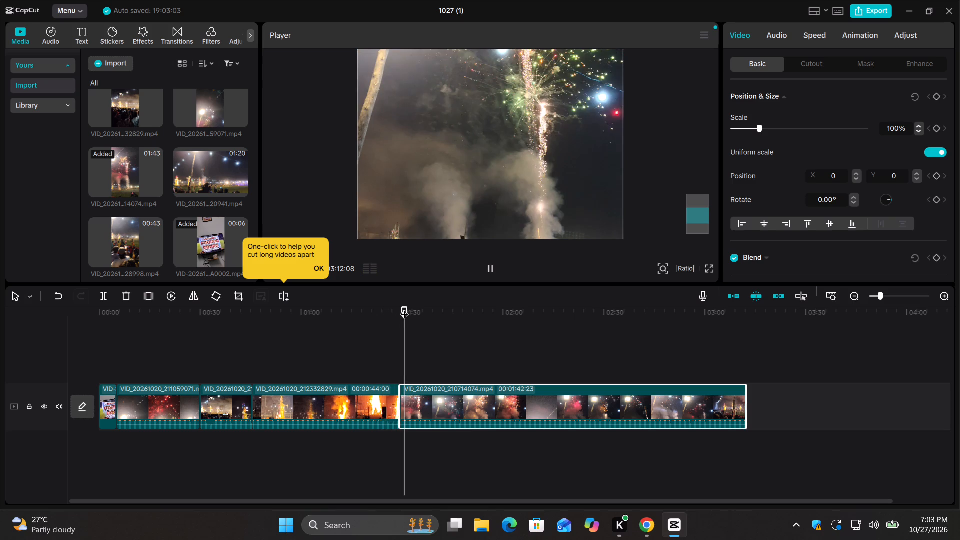
click(487, 273)
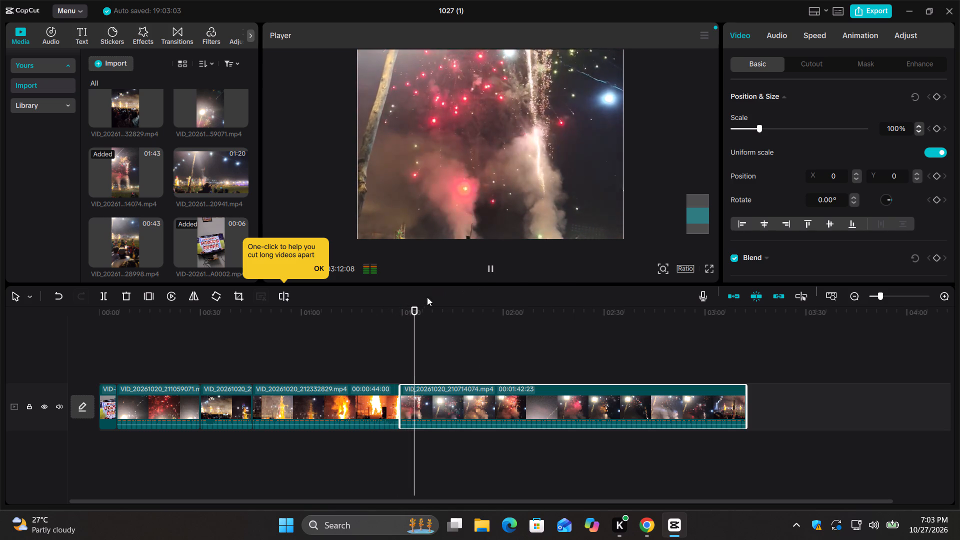
drag(416, 304, 423, 309)
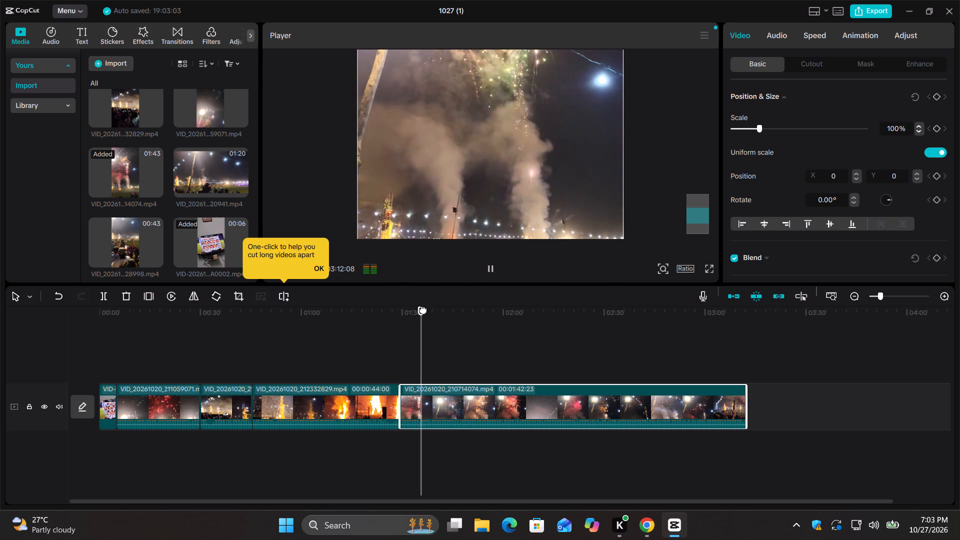
drag(423, 309, 422, 309)
drag(422, 309, 471, 305)
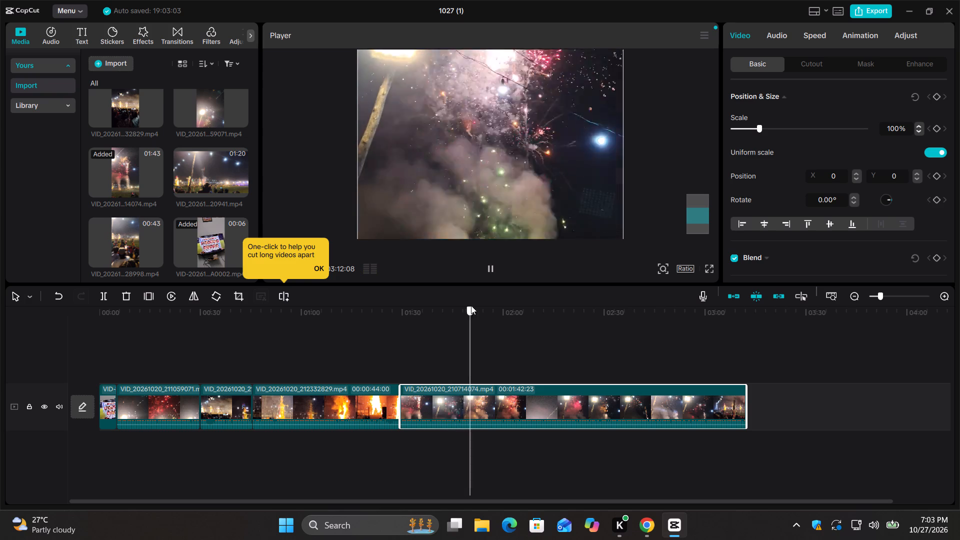
drag(471, 305, 537, 303)
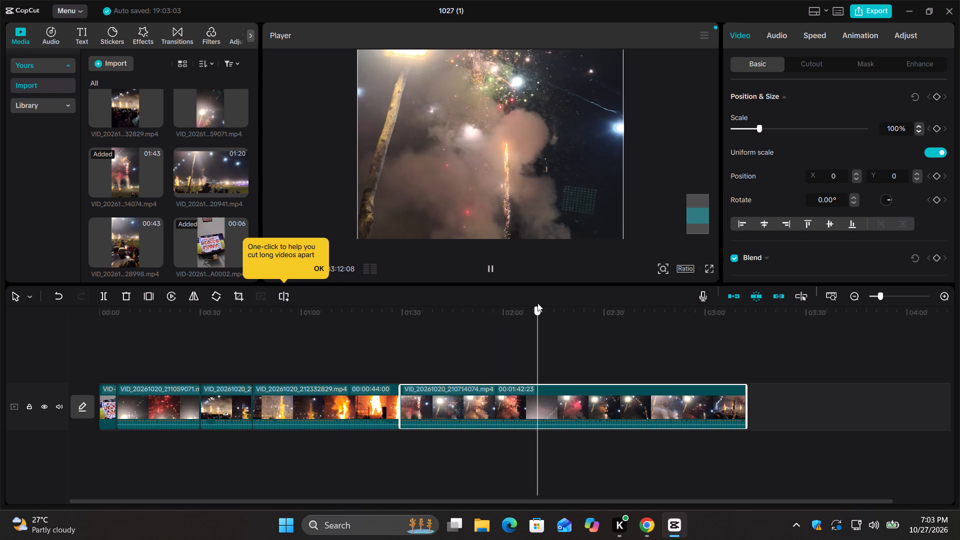
drag(537, 303, 553, 302)
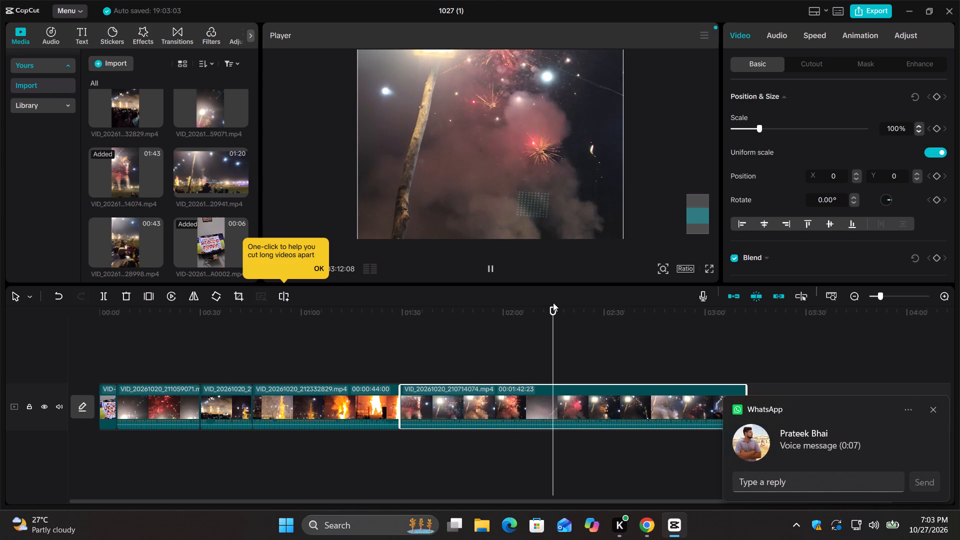
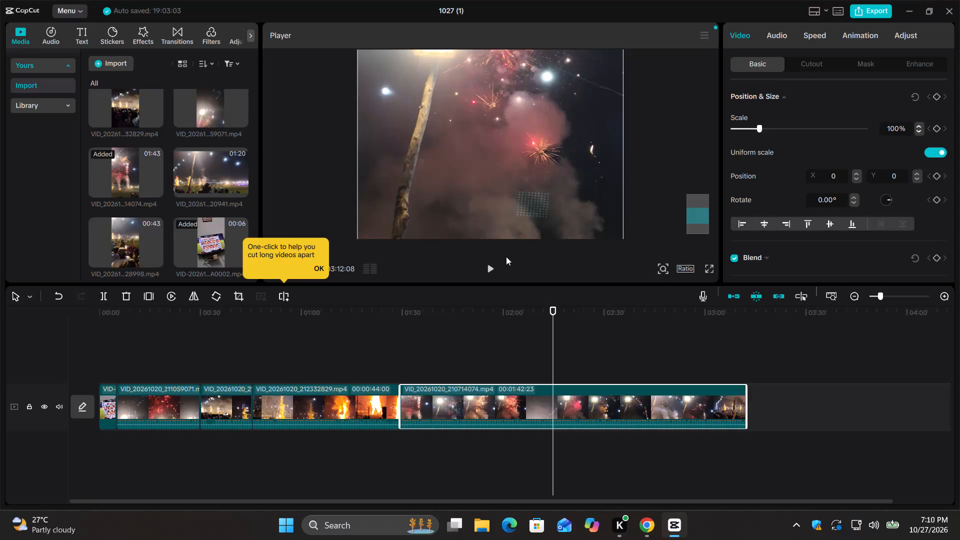
Play on through the fireworks clip ending in 14074.mp4 to review its footage, and dismiss the incoming message notification.
click(489, 275)
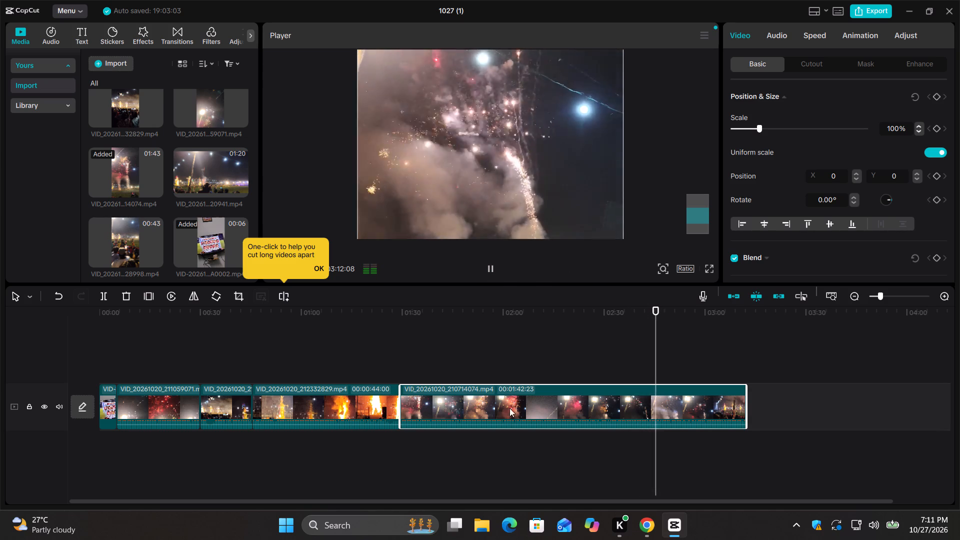
click(404, 408)
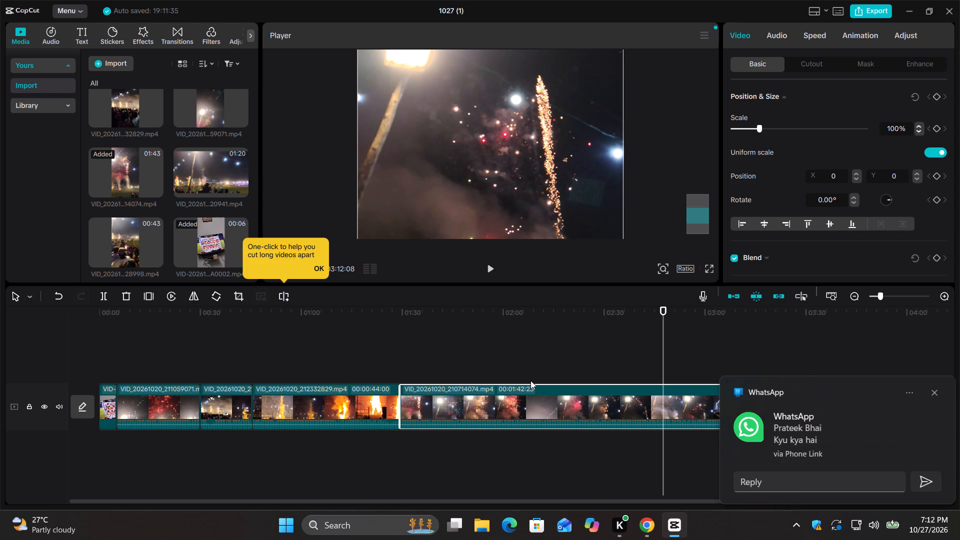
click(933, 390)
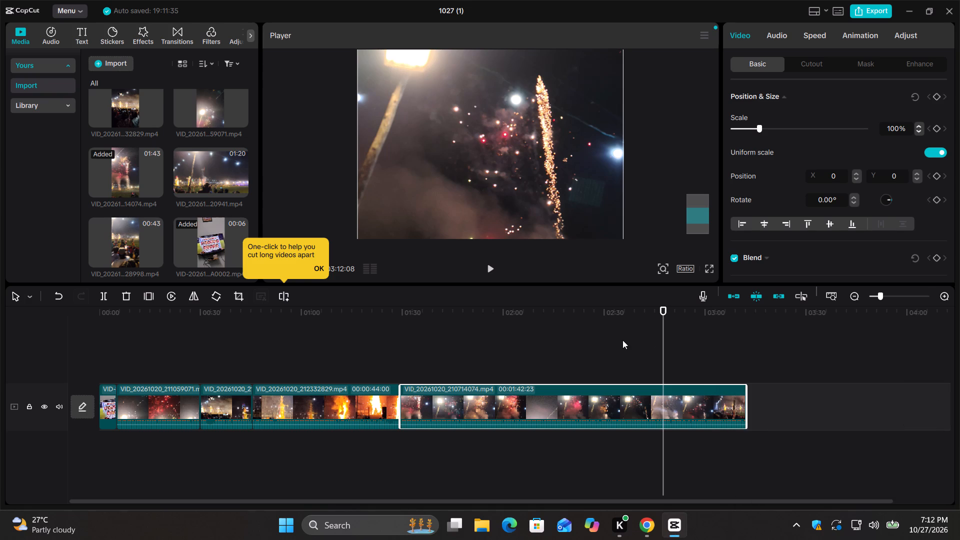
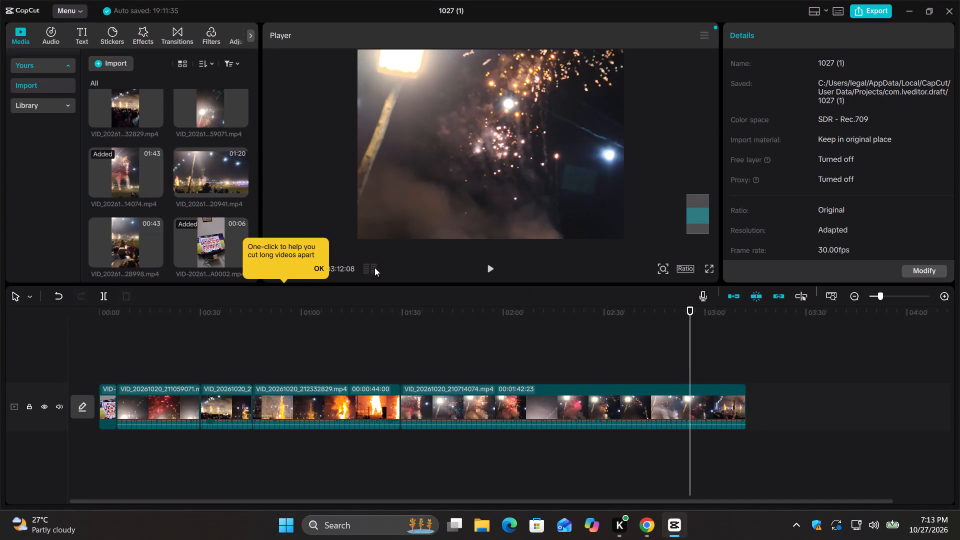
Play the last fireworks clip, ending in 14074.mp4, from about 02:55 on the timeline to review its closing section.
click(489, 267)
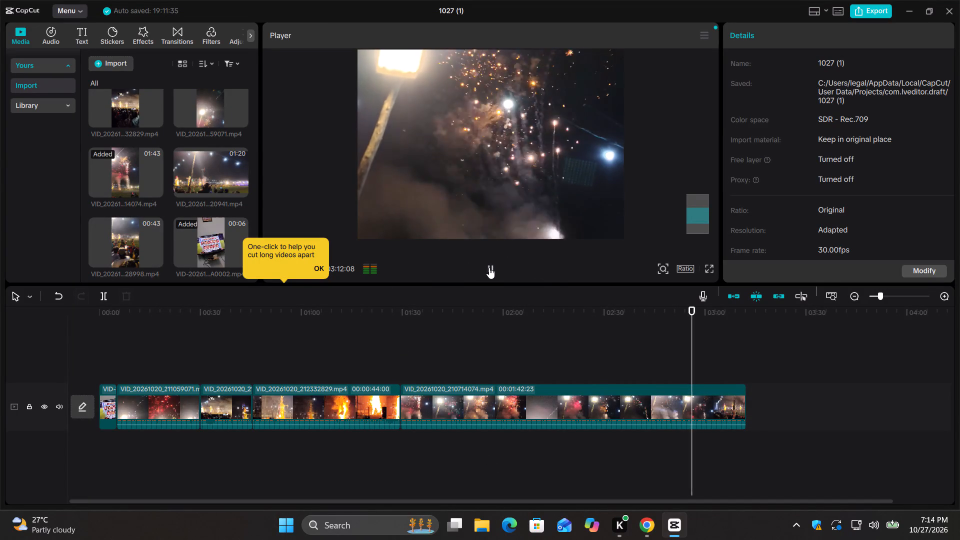